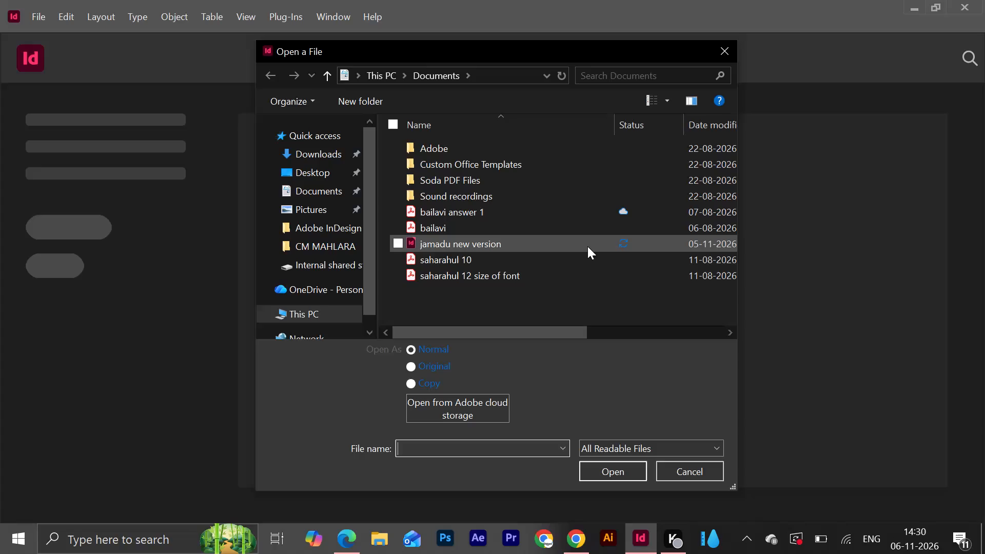
Open the document "jamadu new version" from the Documents folder.
left_click(587, 246)
left_click(632, 468)
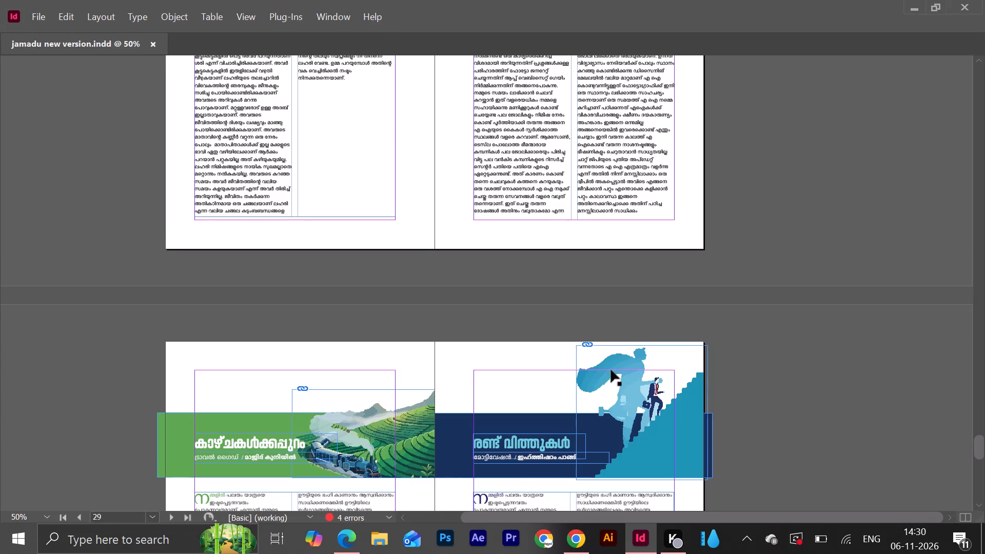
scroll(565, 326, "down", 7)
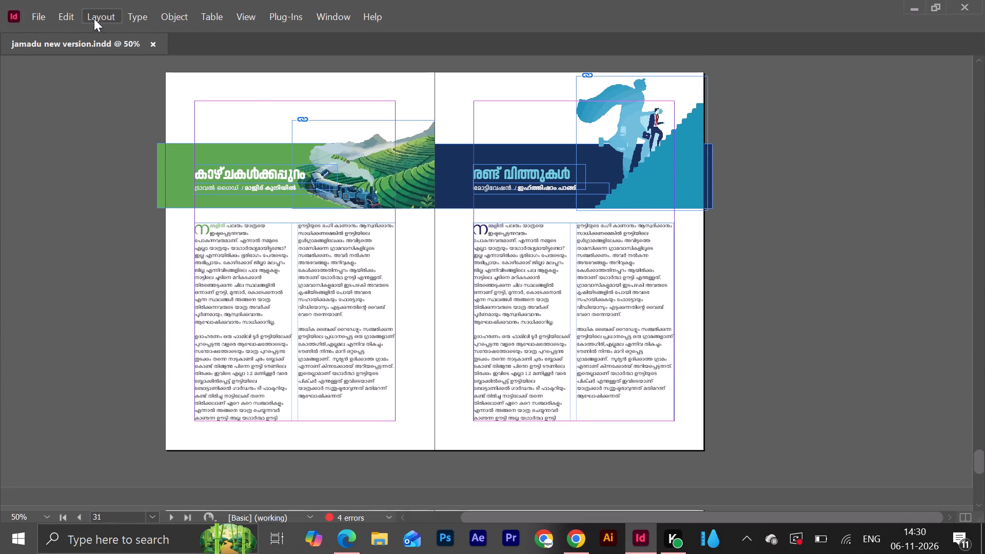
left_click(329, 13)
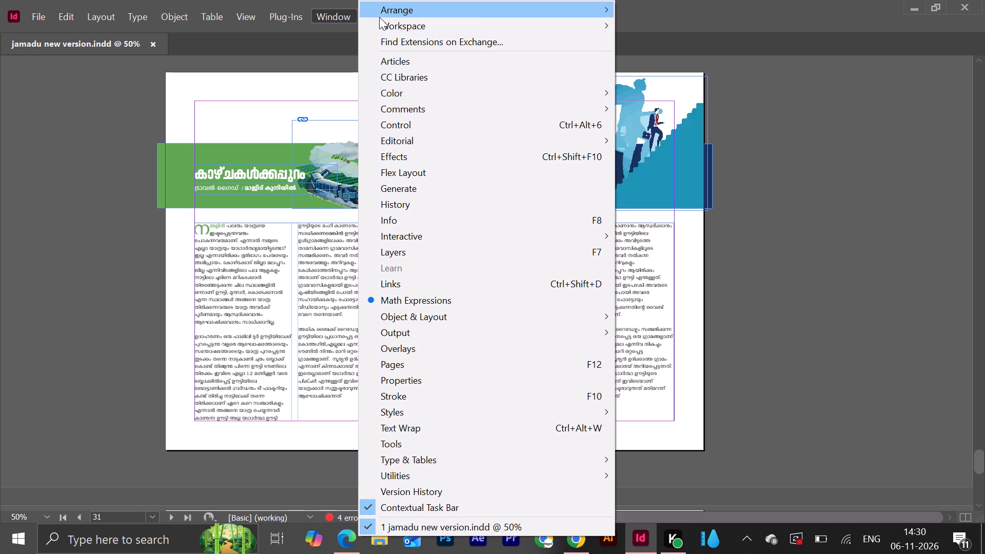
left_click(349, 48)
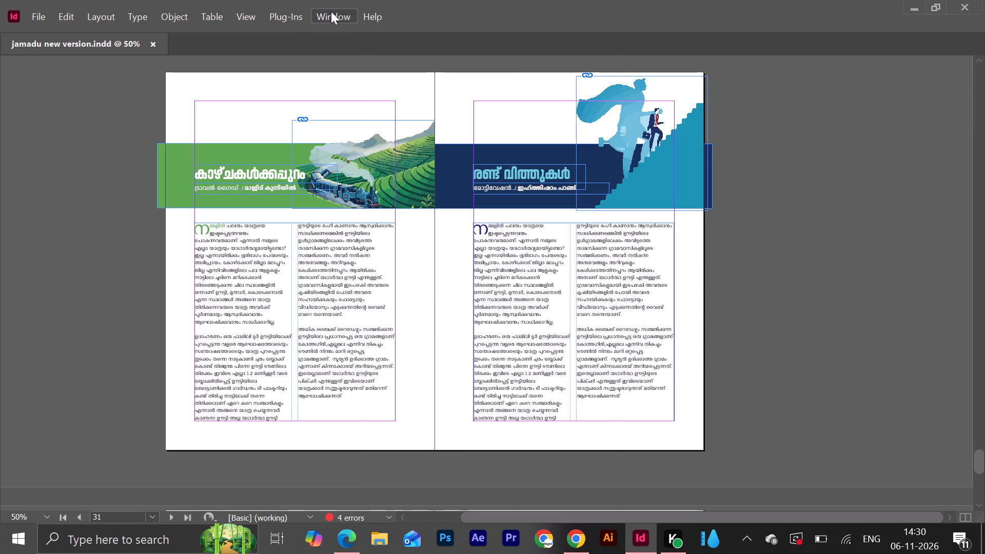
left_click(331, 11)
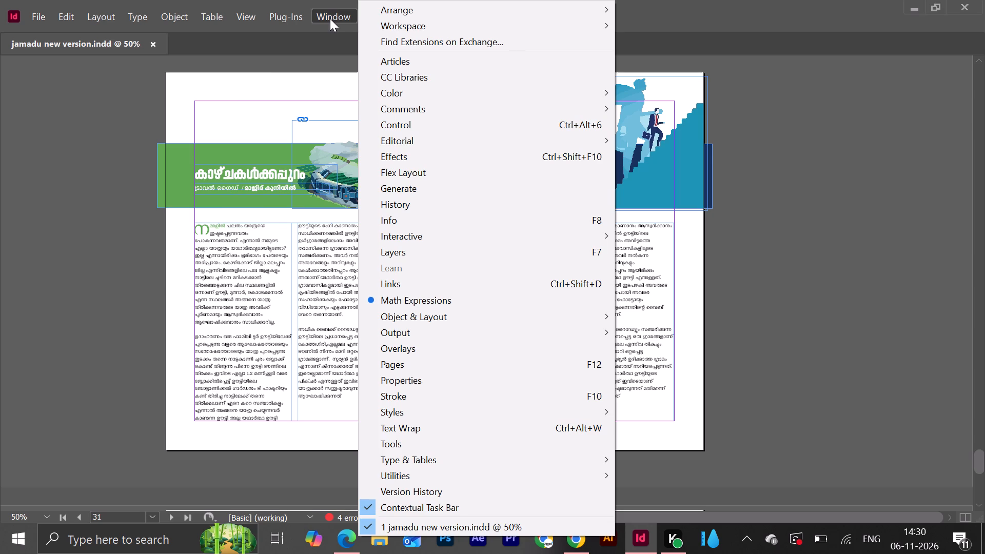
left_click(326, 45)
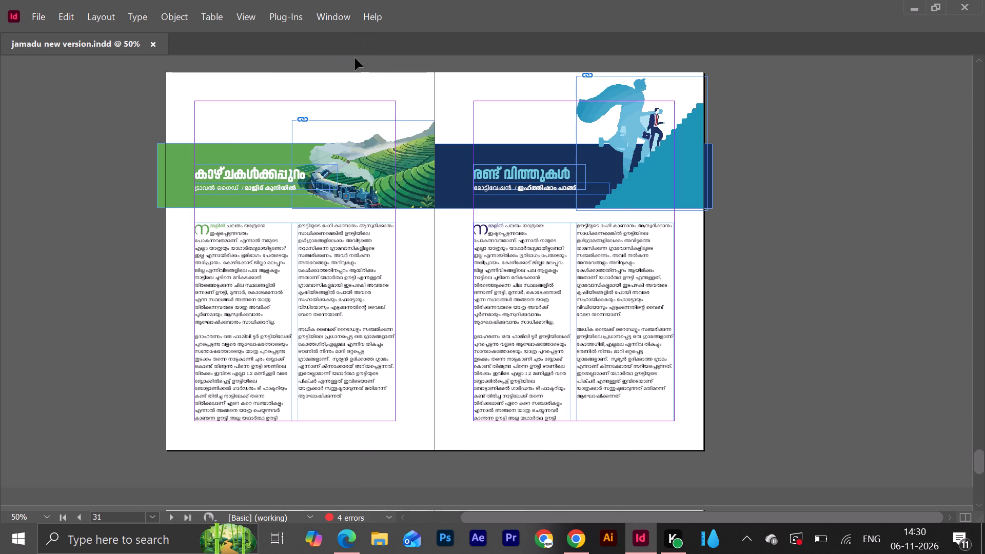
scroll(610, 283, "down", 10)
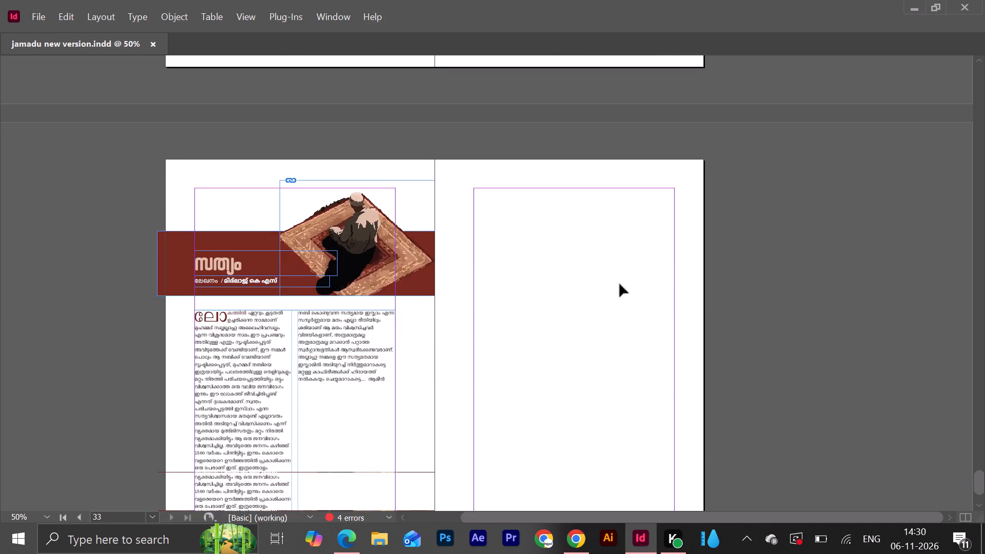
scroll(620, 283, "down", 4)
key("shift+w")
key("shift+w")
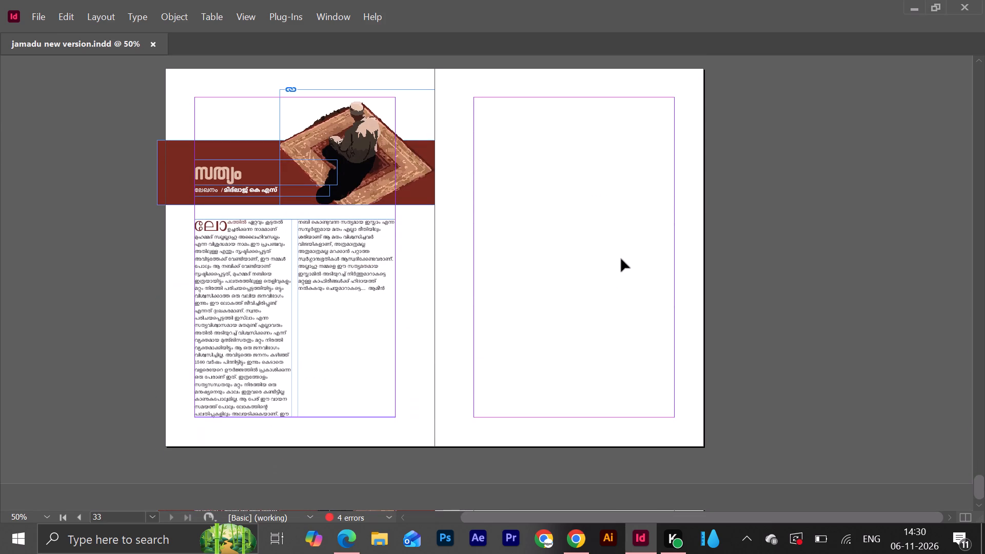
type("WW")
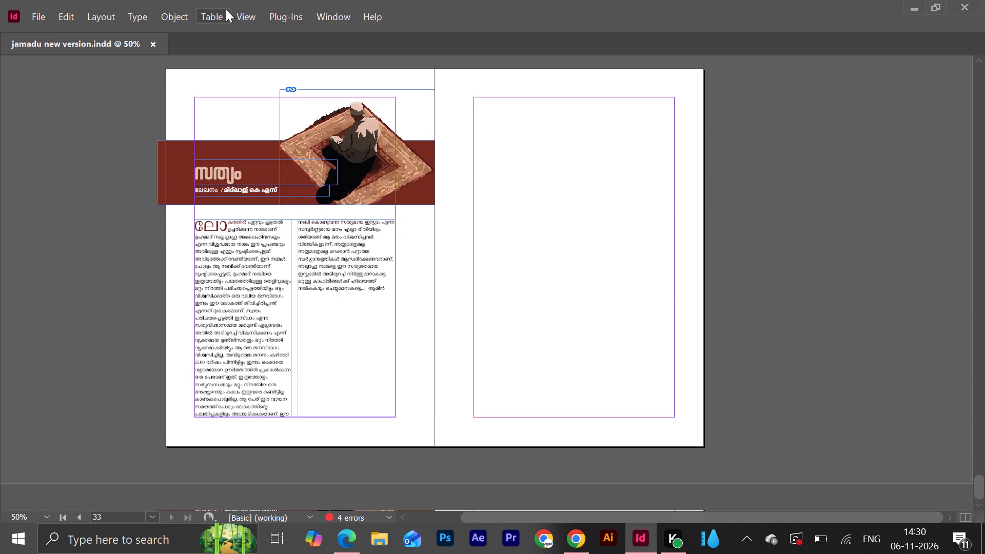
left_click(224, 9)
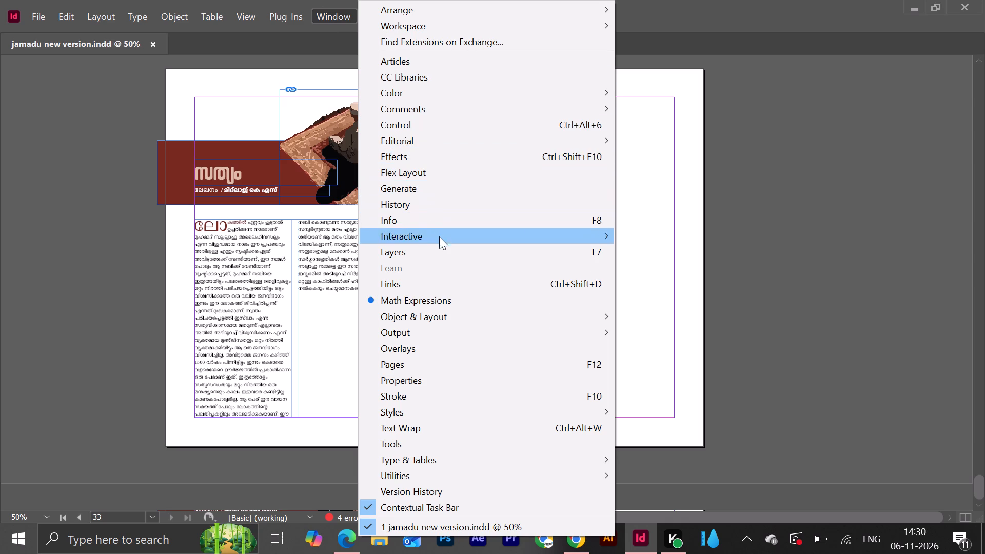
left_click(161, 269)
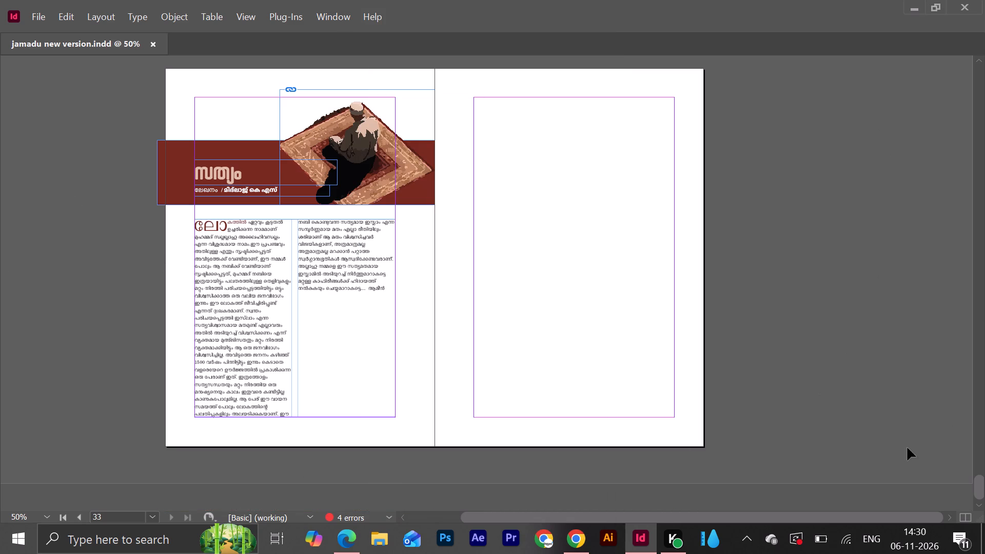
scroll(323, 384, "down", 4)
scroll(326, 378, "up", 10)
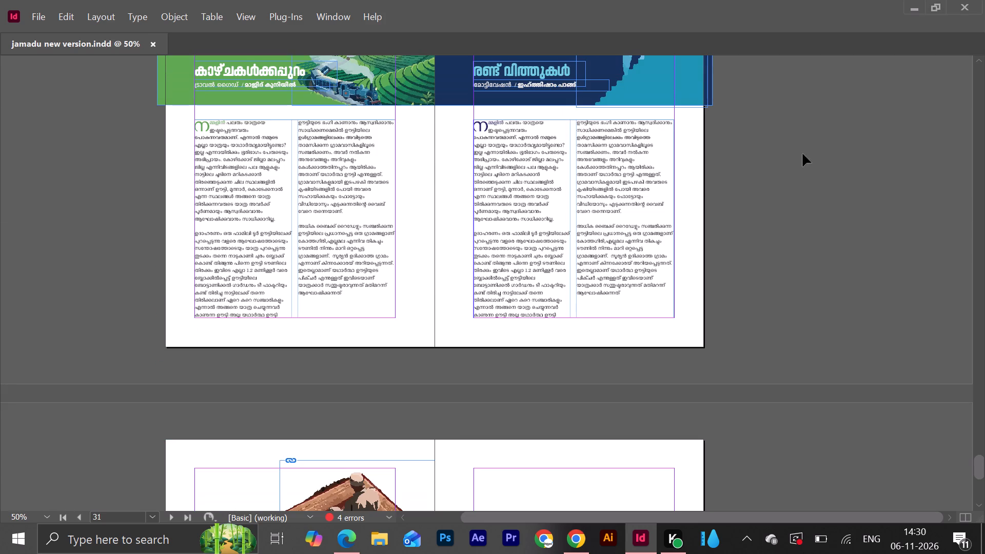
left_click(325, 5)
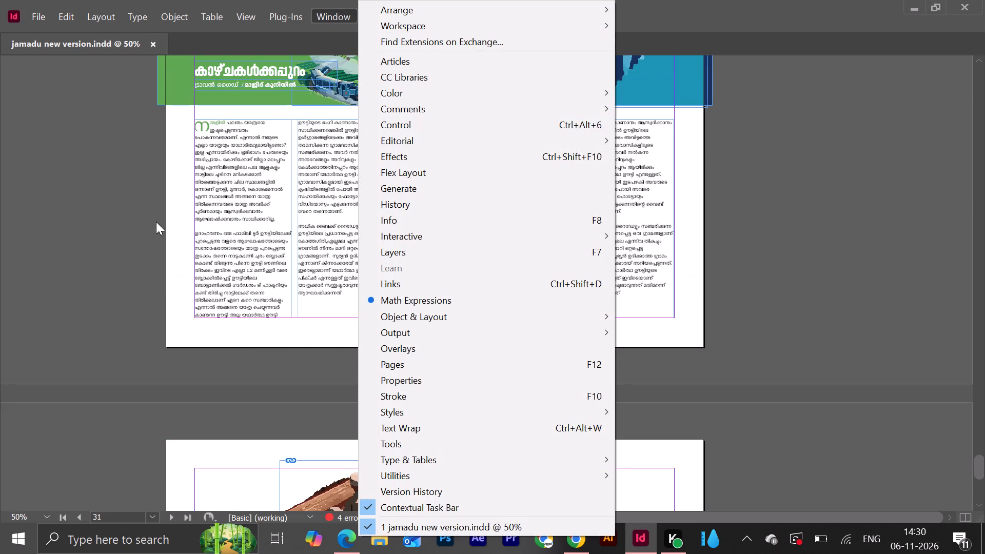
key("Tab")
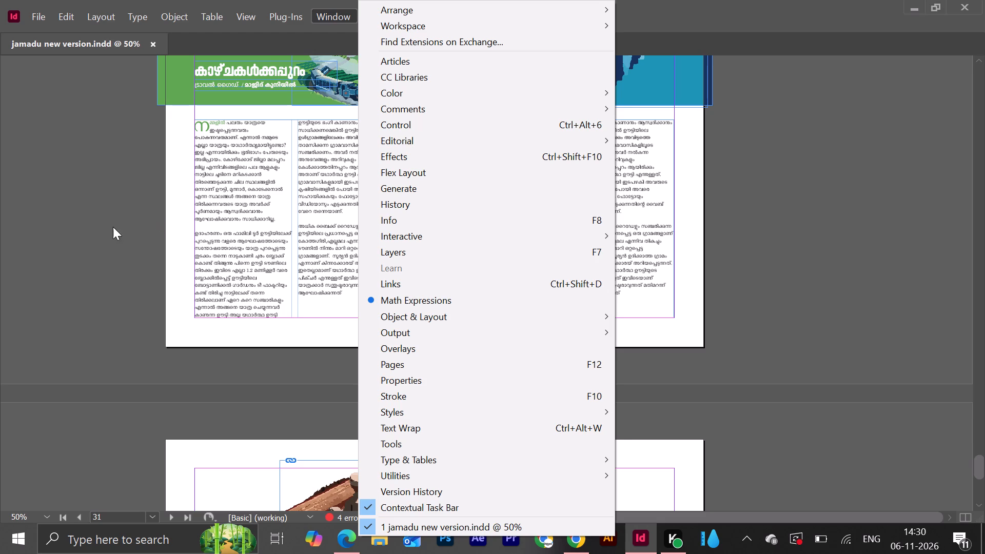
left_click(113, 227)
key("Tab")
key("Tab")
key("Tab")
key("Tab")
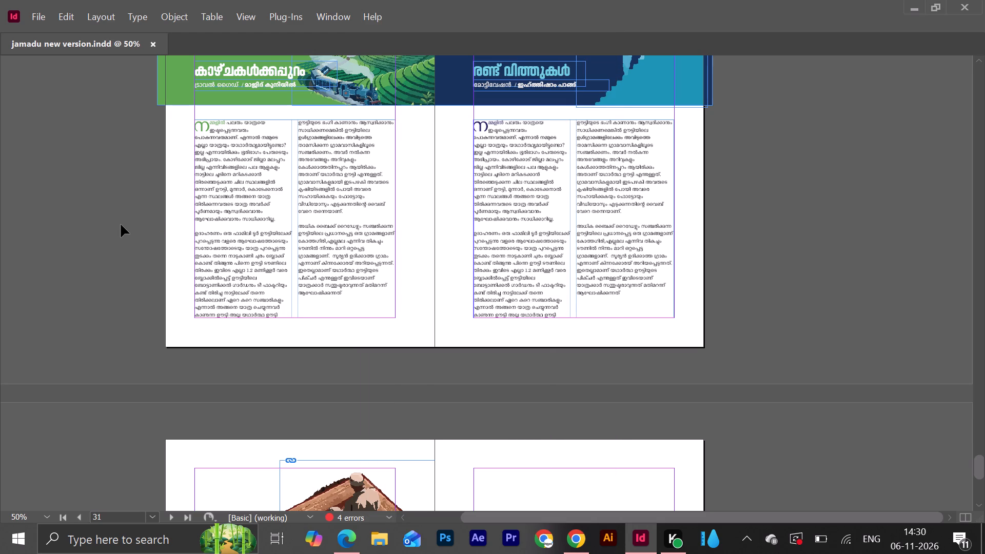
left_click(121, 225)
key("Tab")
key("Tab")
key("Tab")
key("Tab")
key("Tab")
Switch the workspace to Essentials.
left_click(322, 18)
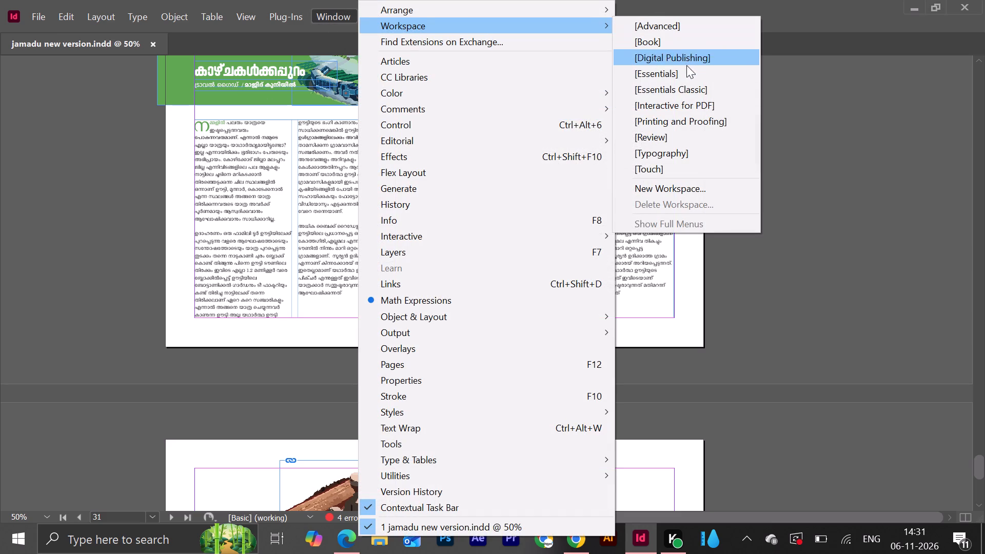
left_click(686, 67)
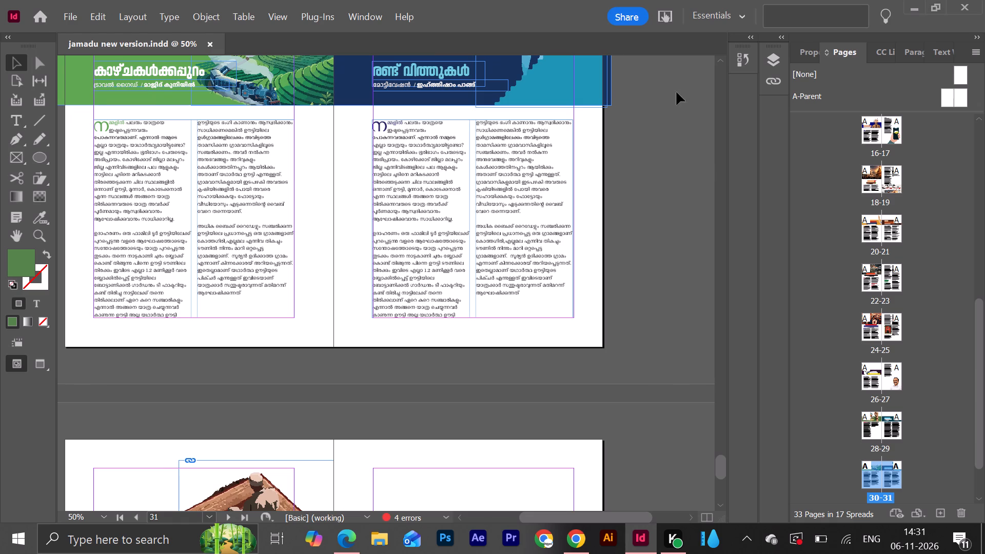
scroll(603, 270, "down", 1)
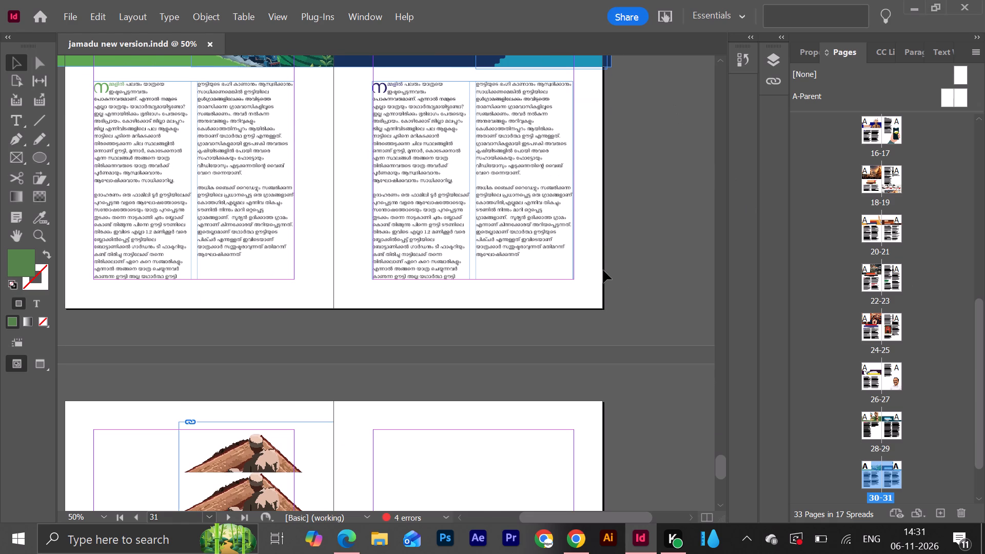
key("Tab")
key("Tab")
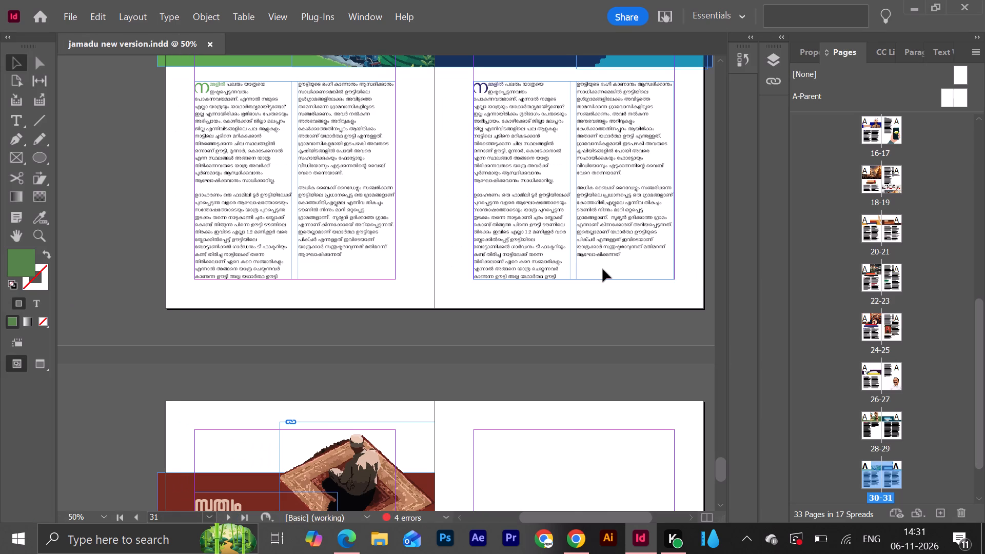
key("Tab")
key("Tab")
Look through the article layouts on the last spreads of the document, ending at the spread of pages 32–33.
scroll(539, 278, "up", 1)
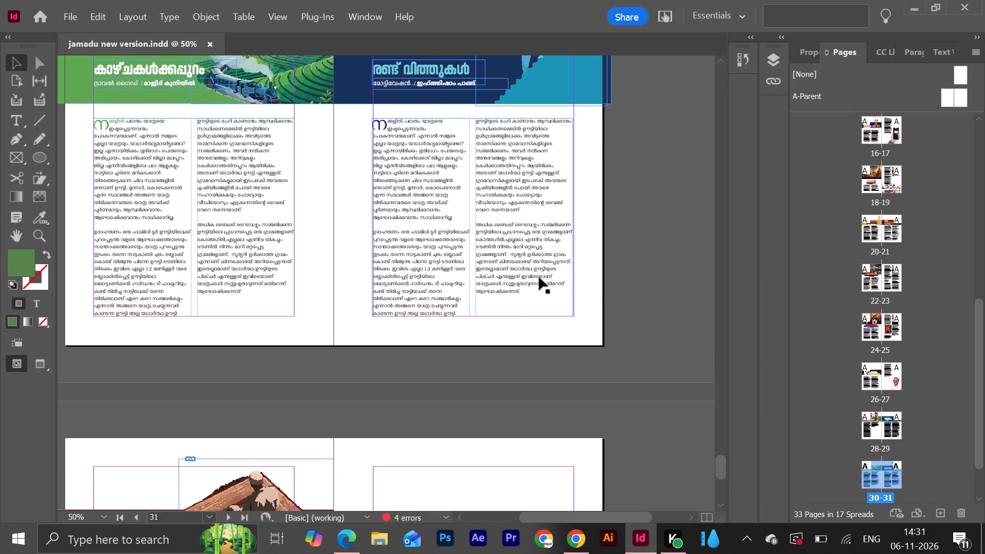
scroll(539, 278, "up", 1, "ctrl")
scroll(539, 278, "up", 16)
scroll(539, 278, "down", 6)
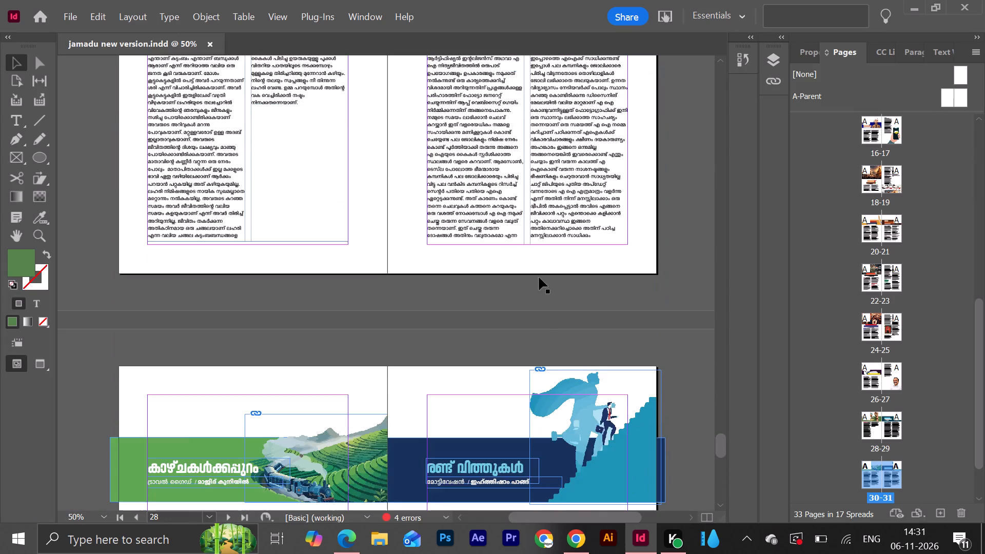
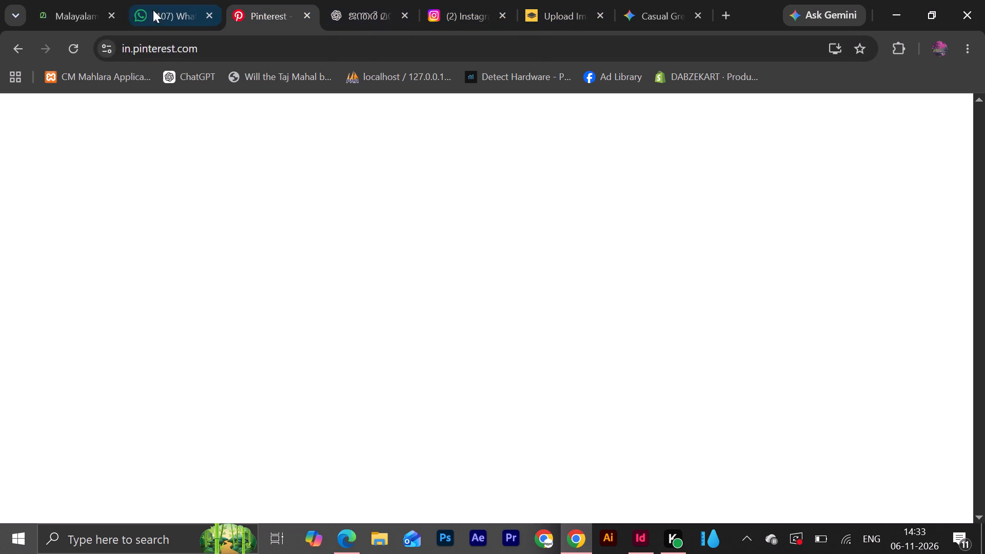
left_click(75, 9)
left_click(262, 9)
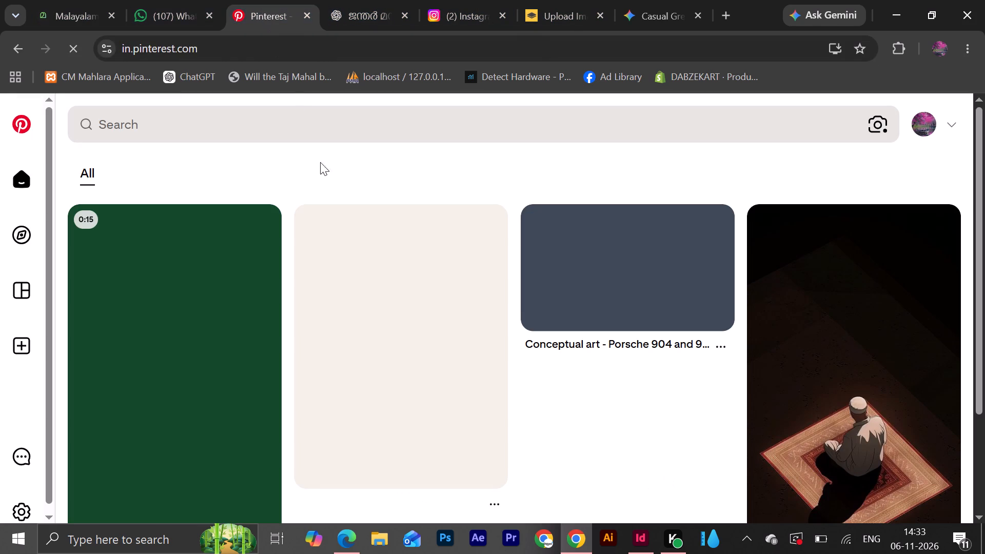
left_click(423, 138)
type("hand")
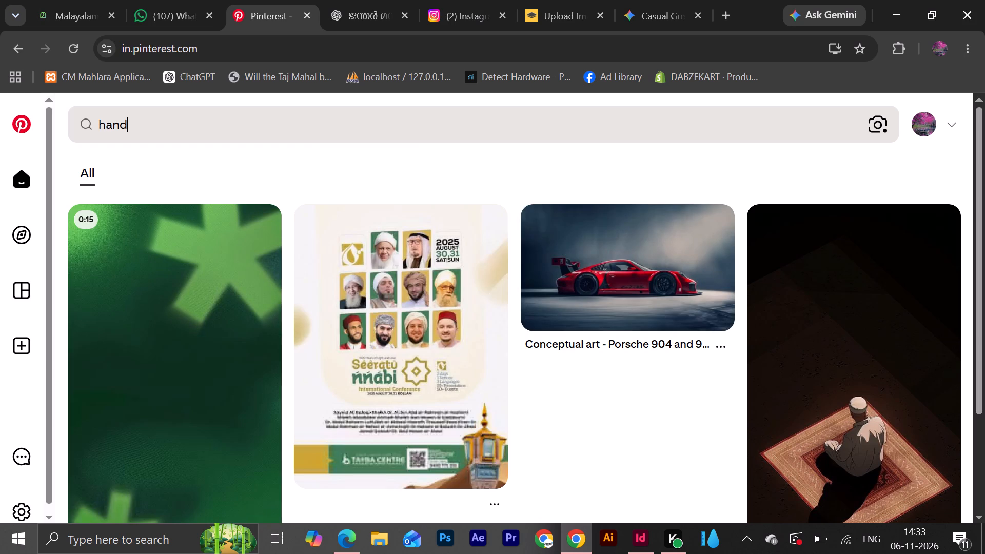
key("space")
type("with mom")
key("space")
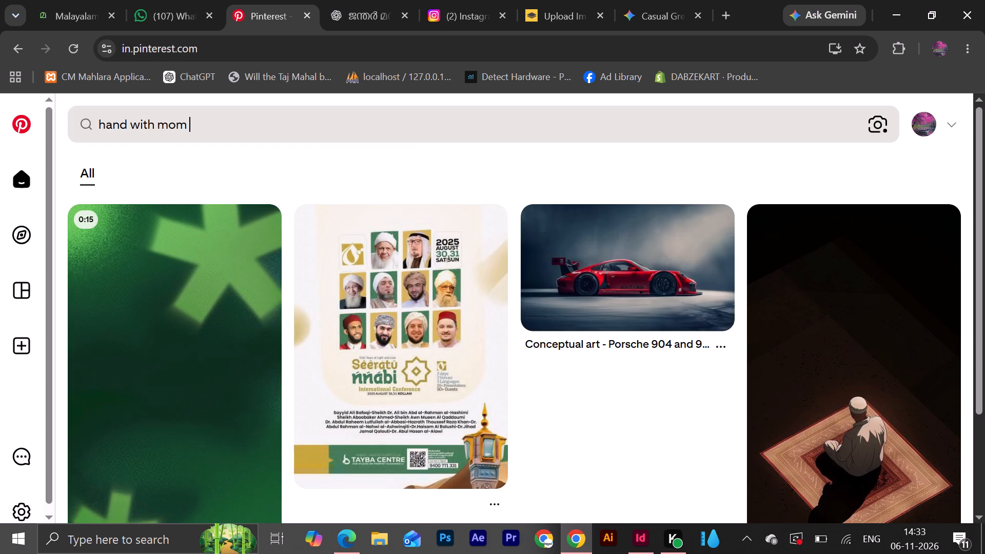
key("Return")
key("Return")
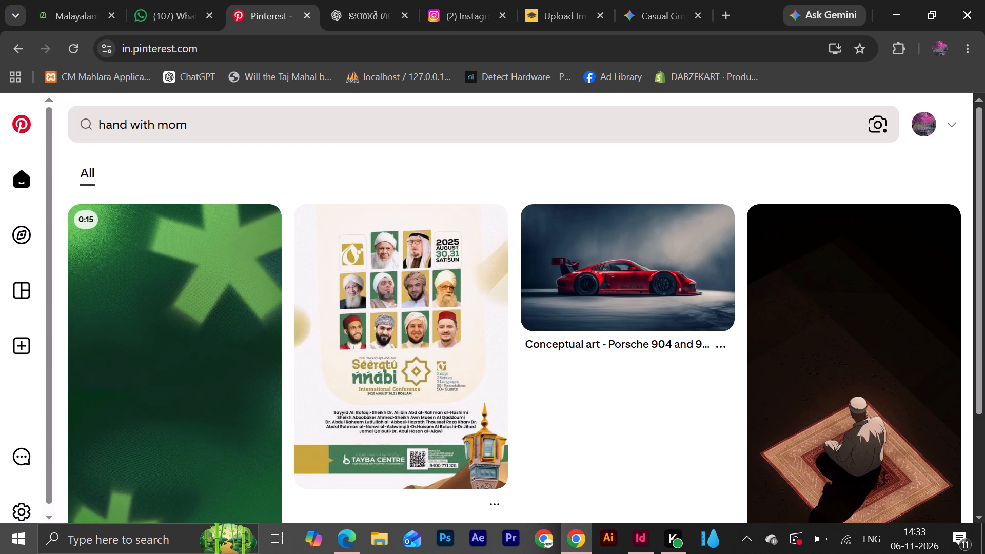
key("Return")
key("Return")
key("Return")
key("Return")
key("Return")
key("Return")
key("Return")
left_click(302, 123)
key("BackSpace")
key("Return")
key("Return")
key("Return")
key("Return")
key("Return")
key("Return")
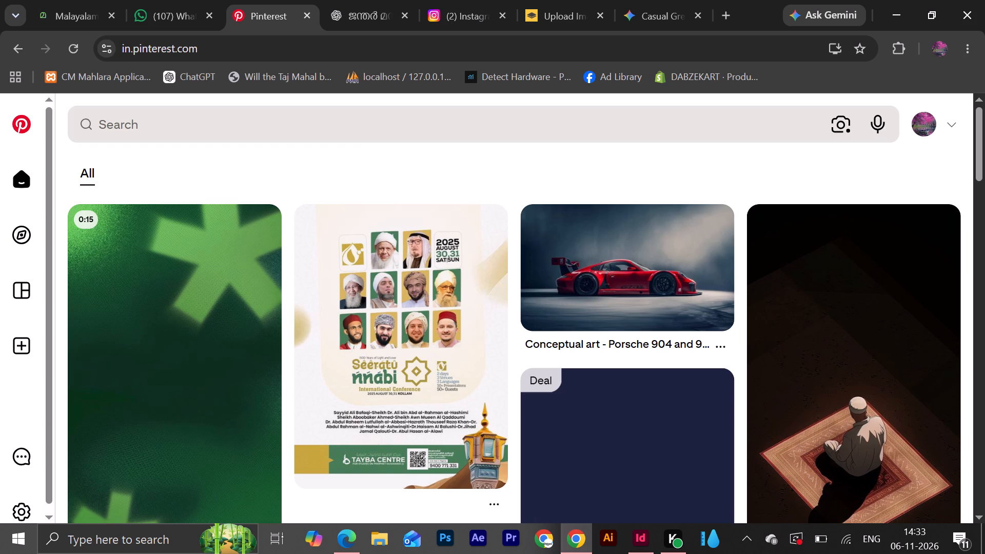
Search Pinterest for "hand with mom vector".
left_click(224, 133)
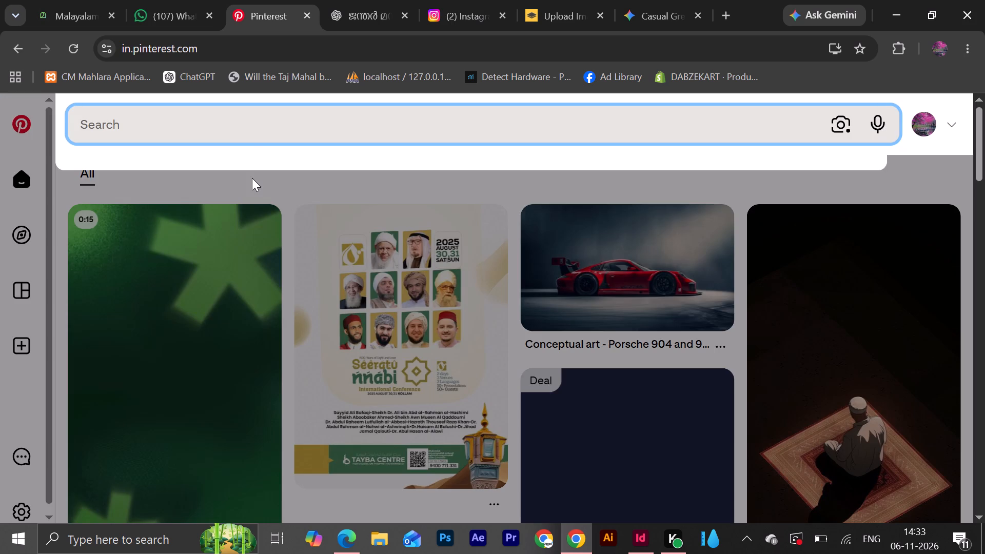
type("hand")
key("space")
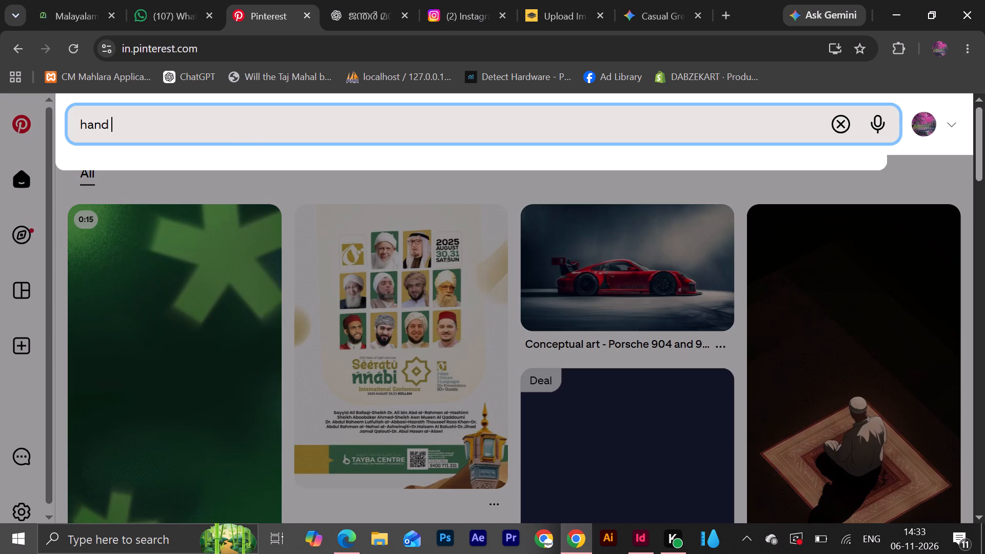
type("with mom bve")
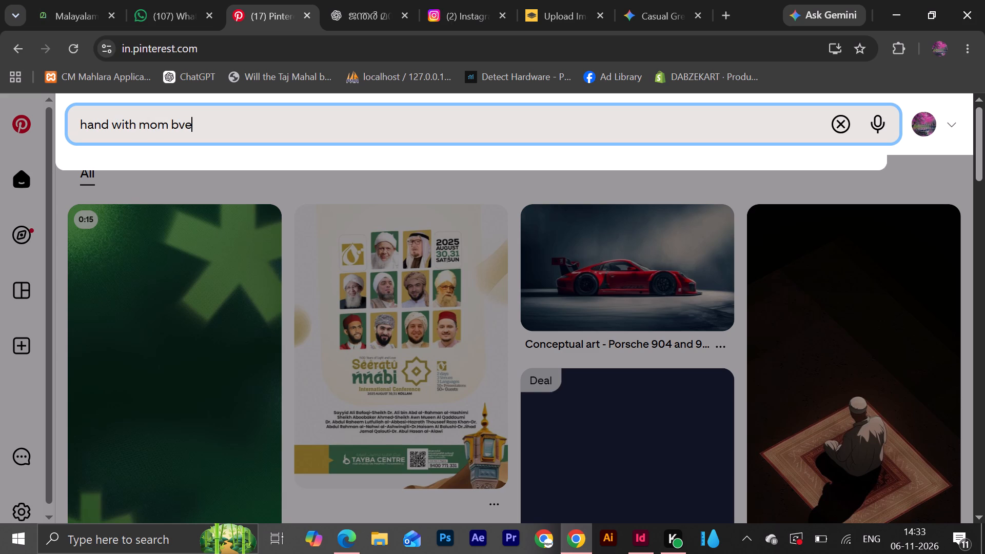
key("BackSpace")
key("BackSpace")
key("BackSpace")
type("vector")
key("Return")
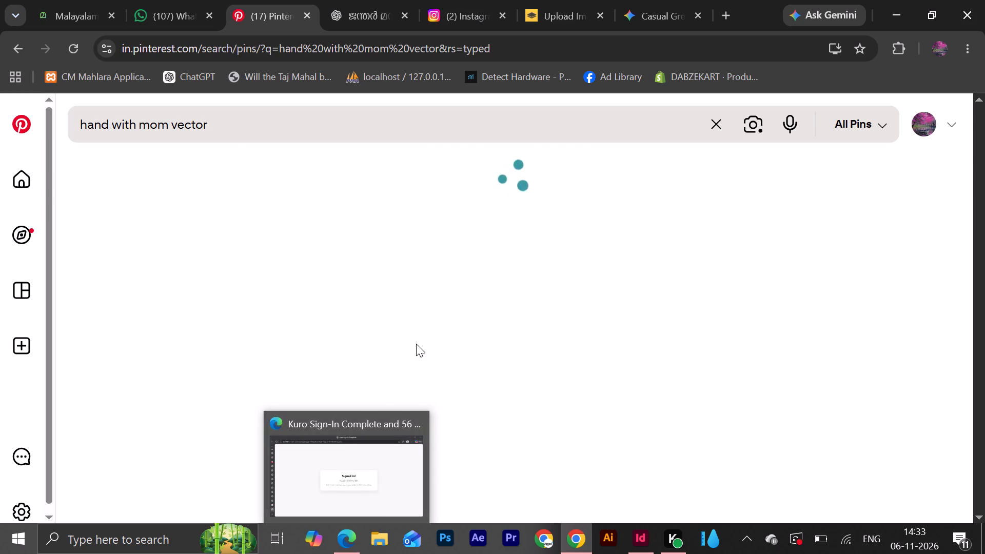
Look through the mother-and-child hand drawings for a suitable illustration.
scroll(430, 358, "down", 1)
scroll(430, 358, "up", 2)
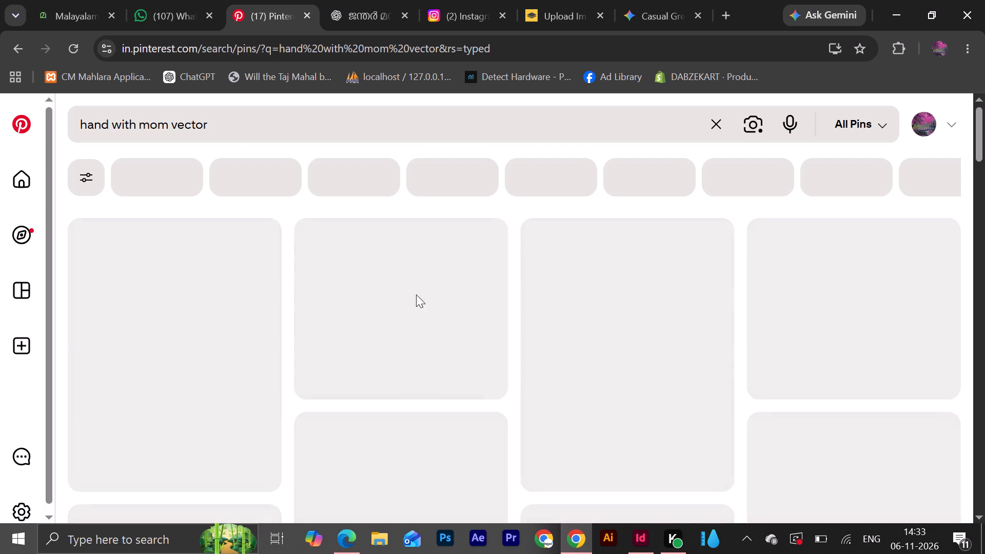
scroll(370, 340, "down", 2)
scroll(370, 340, "up", 8)
scroll(370, 335, "down", 2)
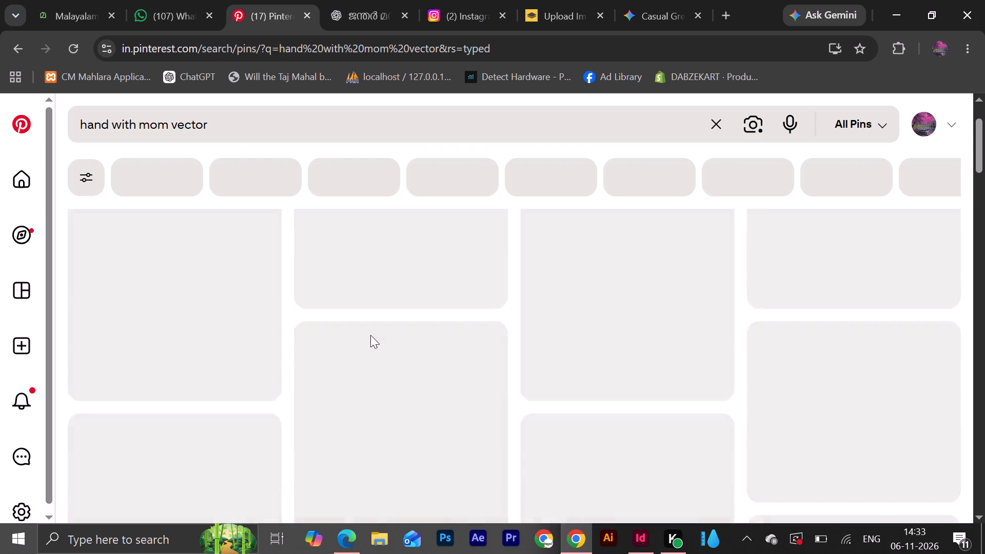
scroll(370, 335, "down", 2)
scroll(369, 352, "up", 6)
scroll(386, 298, "down", 6)
scroll(386, 298, "up", 4)
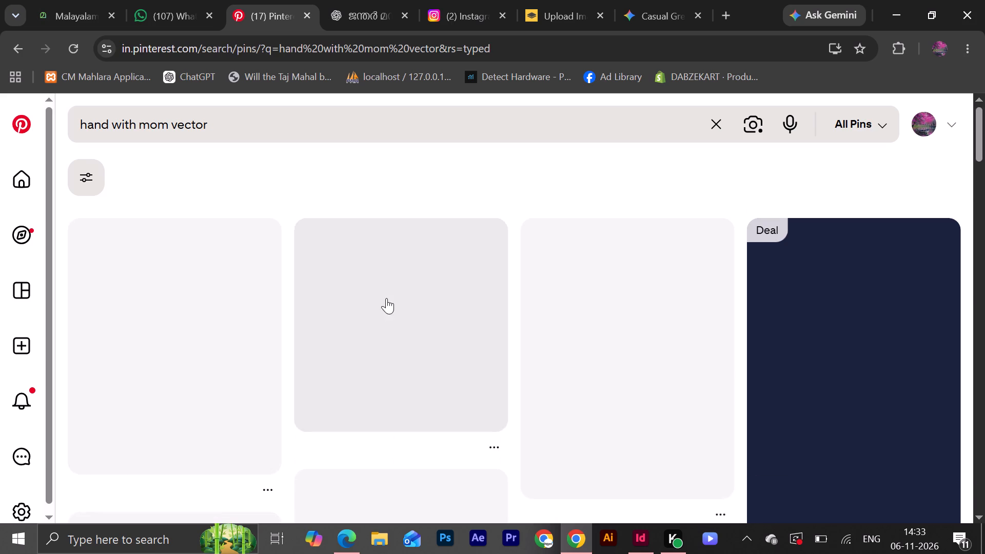
scroll(386, 298, "up", 16)
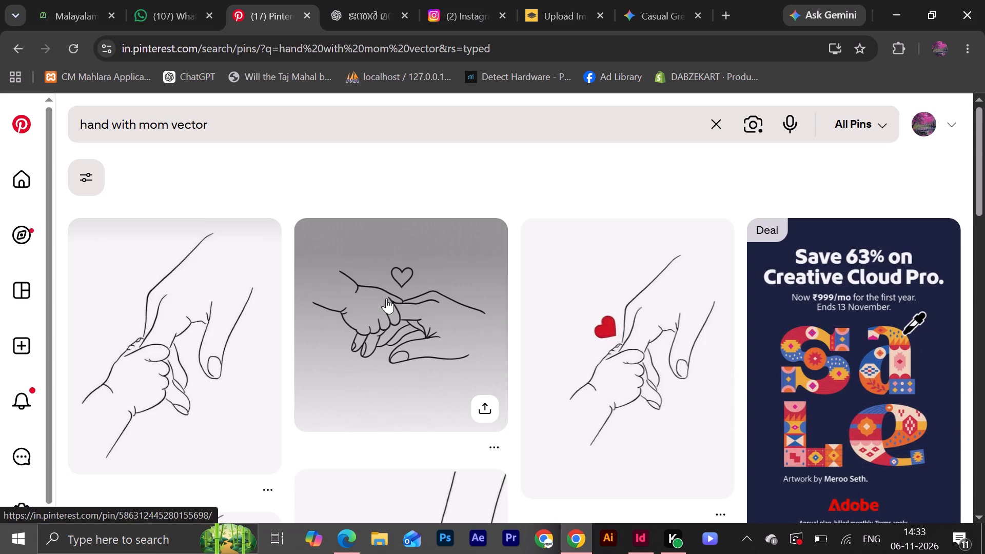
scroll(386, 298, "up", 6)
scroll(386, 298, "down", 2)
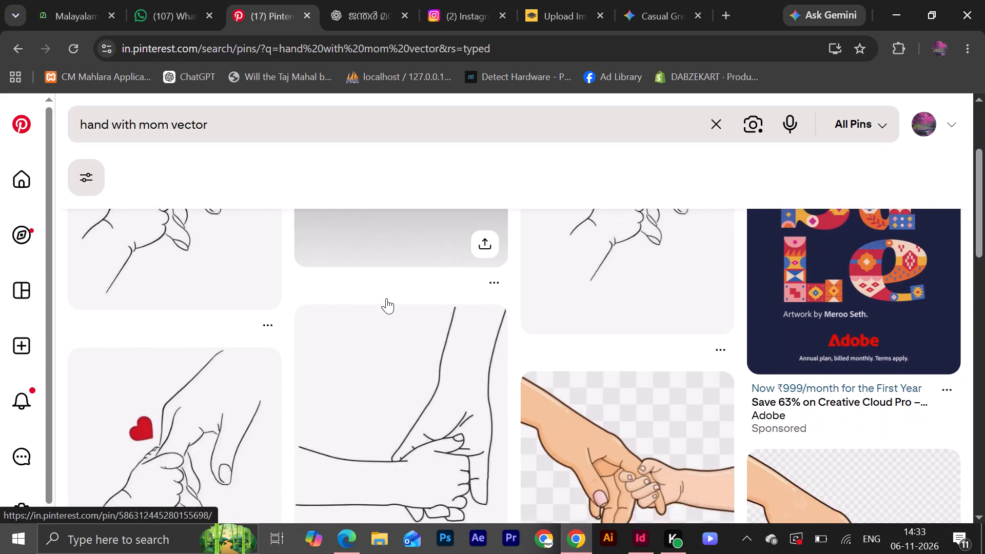
scroll(386, 298, "down", 5)
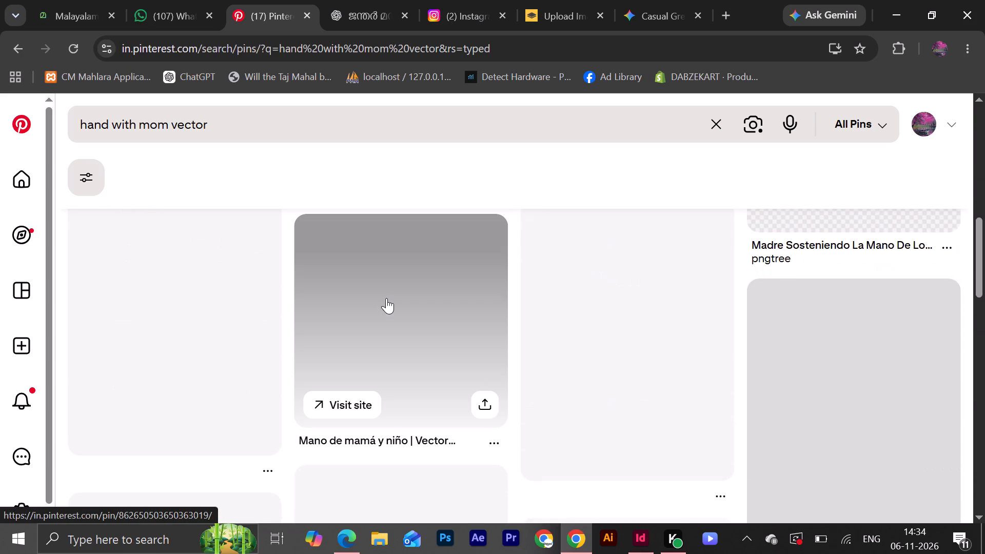
scroll(386, 298, "down", 2)
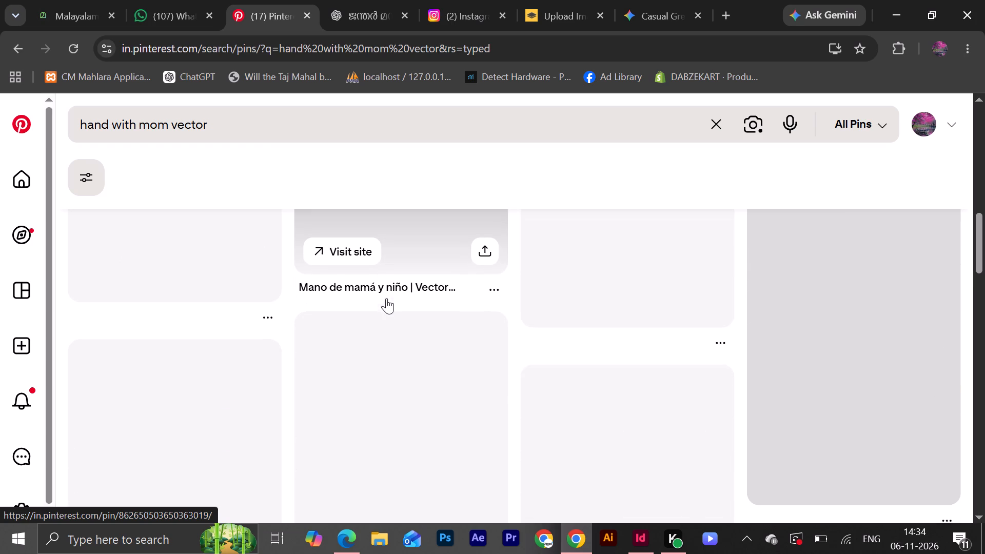
Change the Pinterest search to "care of mom vector".
left_click(249, 128)
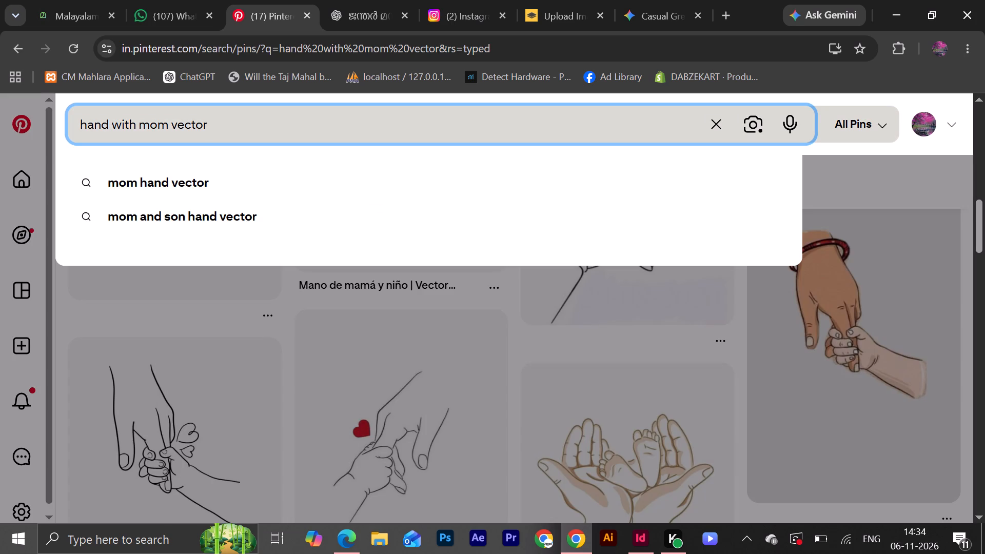
left_click_drag(173, 125, 63, 143)
type("care")
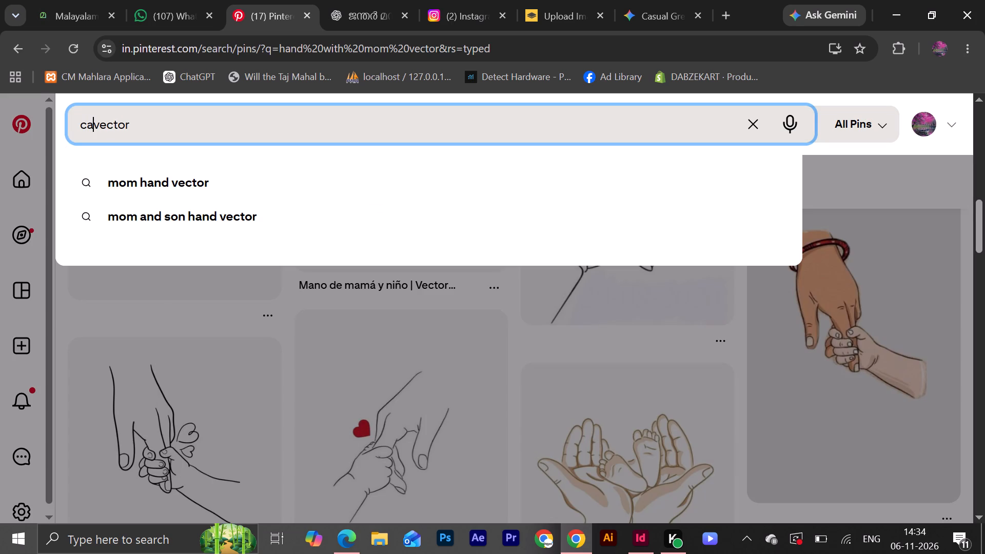
key("space")
type("of mom")
key("space")
key("Return")
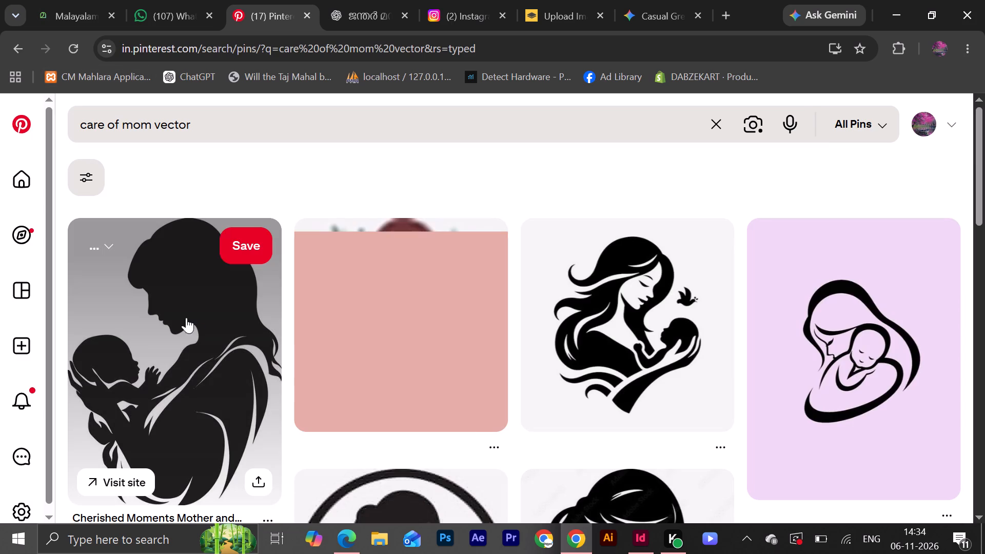
Browse the mother-and-baby vector pins for a usable motherly care illustration.
scroll(264, 323, "down", 2)
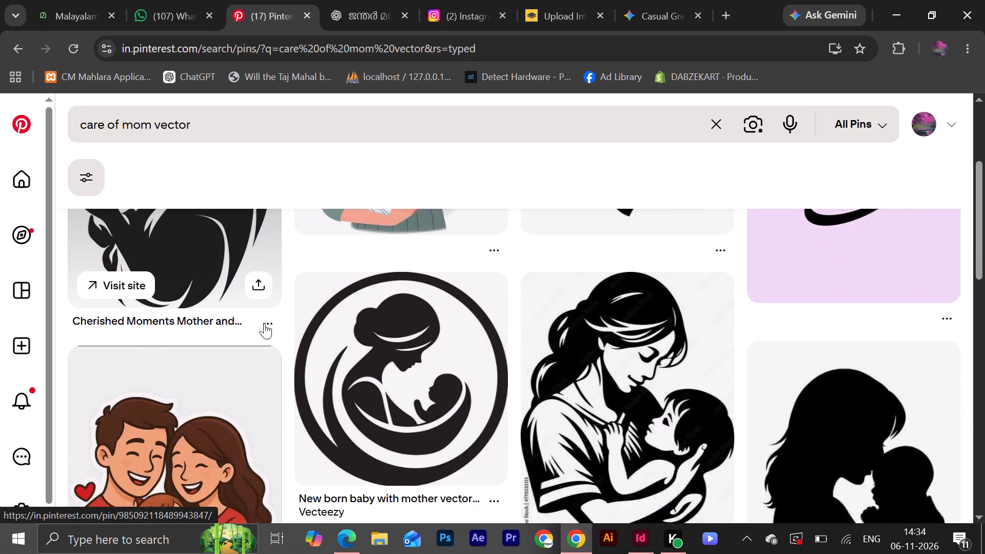
scroll(264, 323, "down", 9)
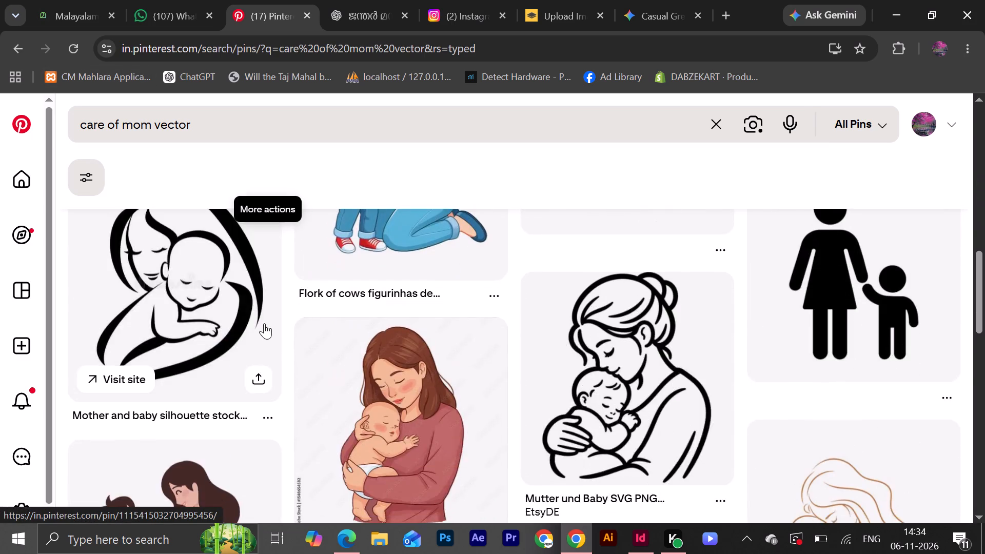
scroll(264, 323, "down", 10)
scroll(277, 278, "down", 6)
Replace the Pinterest search with "umma namaz".
left_click(237, 129)
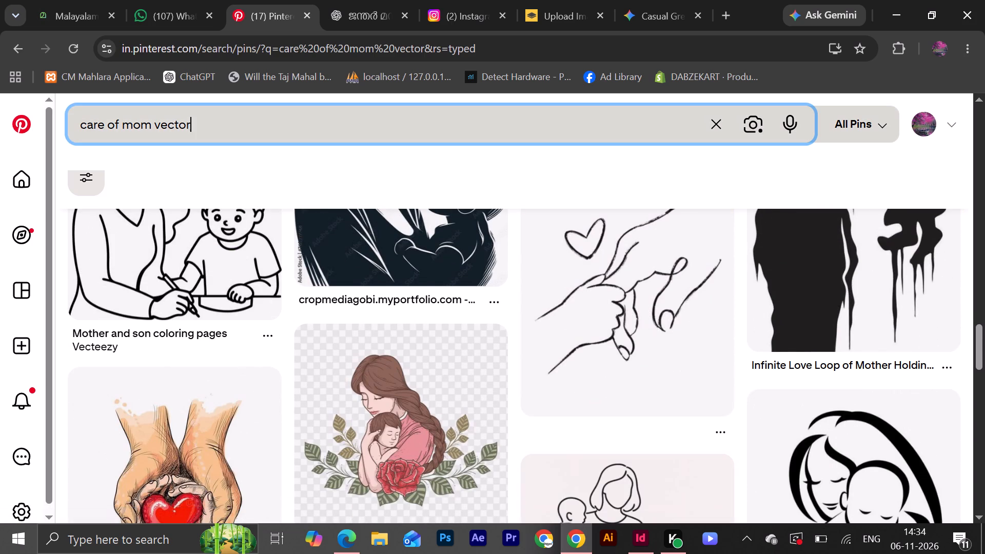
key("ctrl+a")
key("BackSpace")
key("BackSpace")
type("umma namaz")
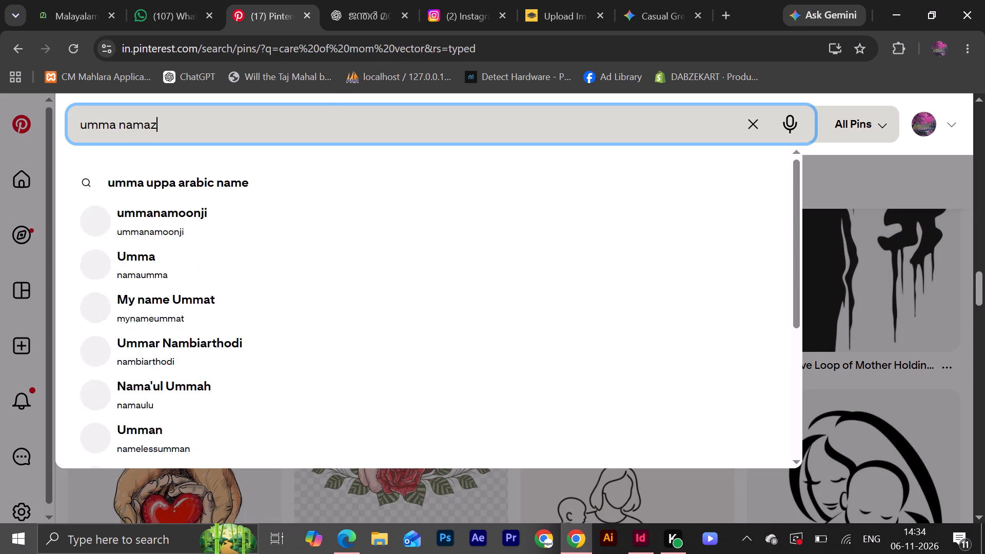
key("Return")
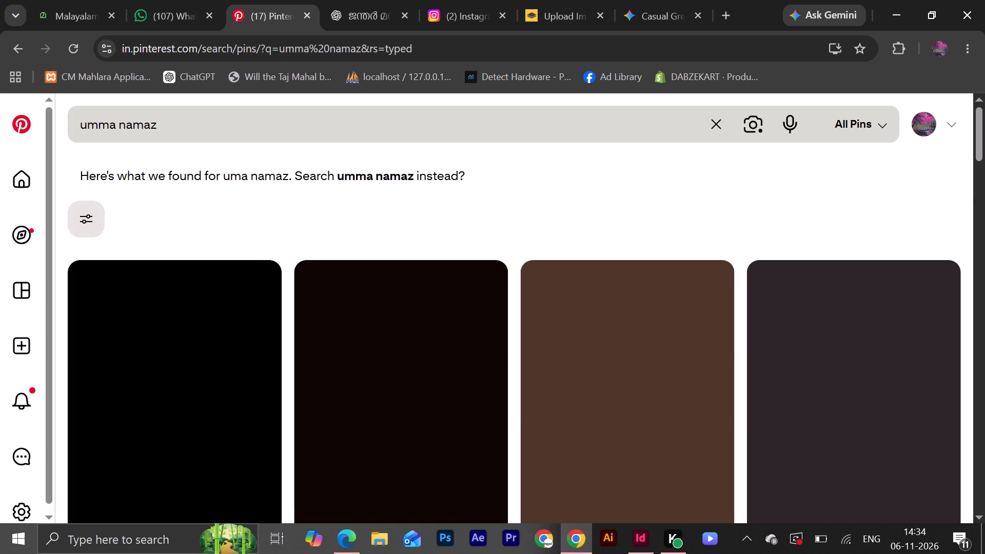
Browse the "umma namaz" pins for a suitable image of a mother in prayer.
scroll(270, 290, "down", 4)
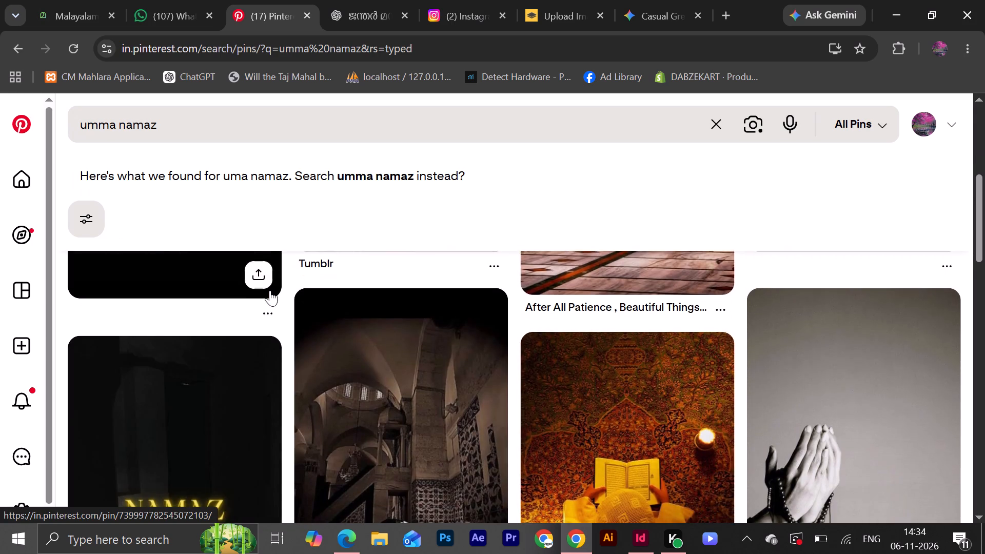
scroll(270, 290, "down", 6)
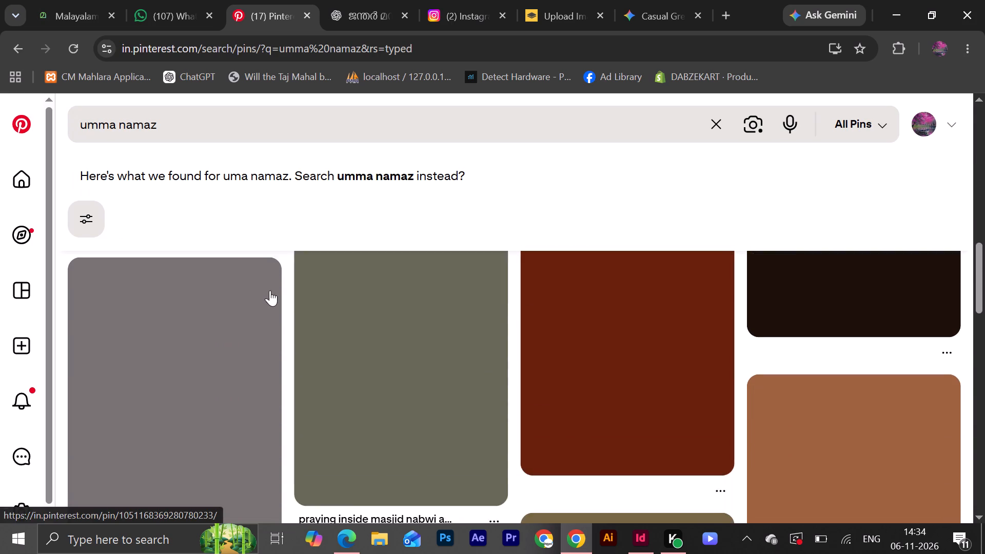
scroll(270, 290, "up", 5)
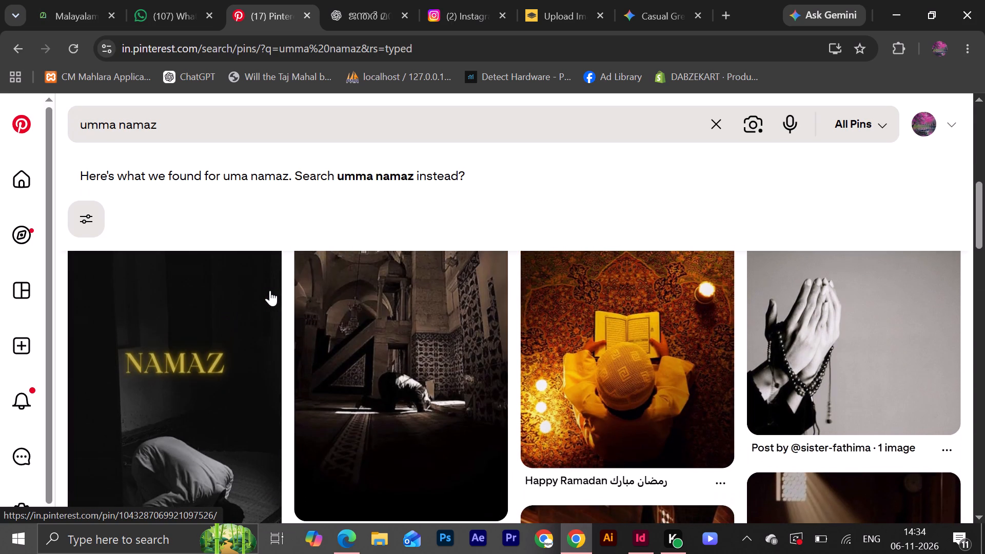
scroll(270, 290, "down", 5)
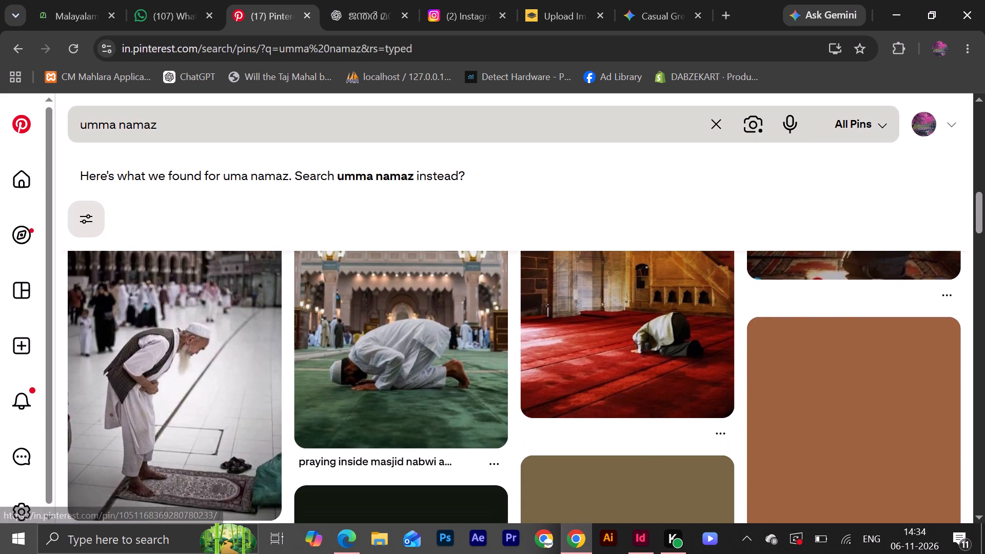
Change the Pinterest search to "mom namaz".
double_click(95, 125)
type("mom")
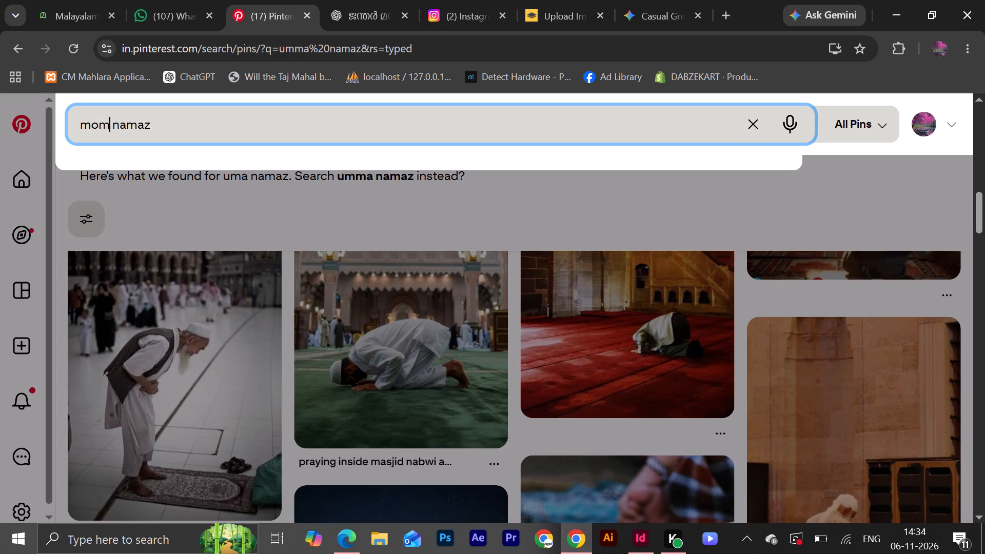
key("Return")
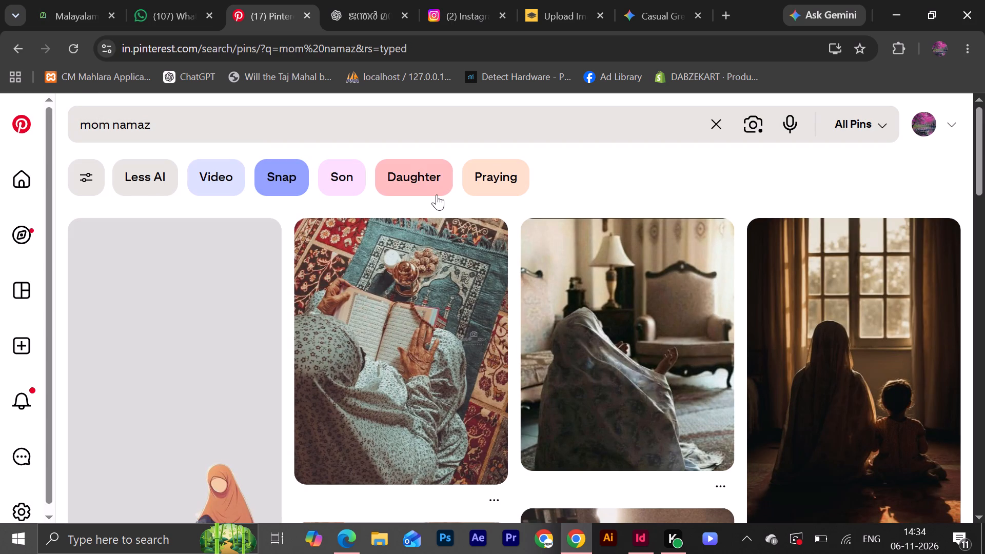
Open the "ibu" pin of the mother in an orange hijab with a child on her lap and copy its image.
scroll(437, 189, "down", 3)
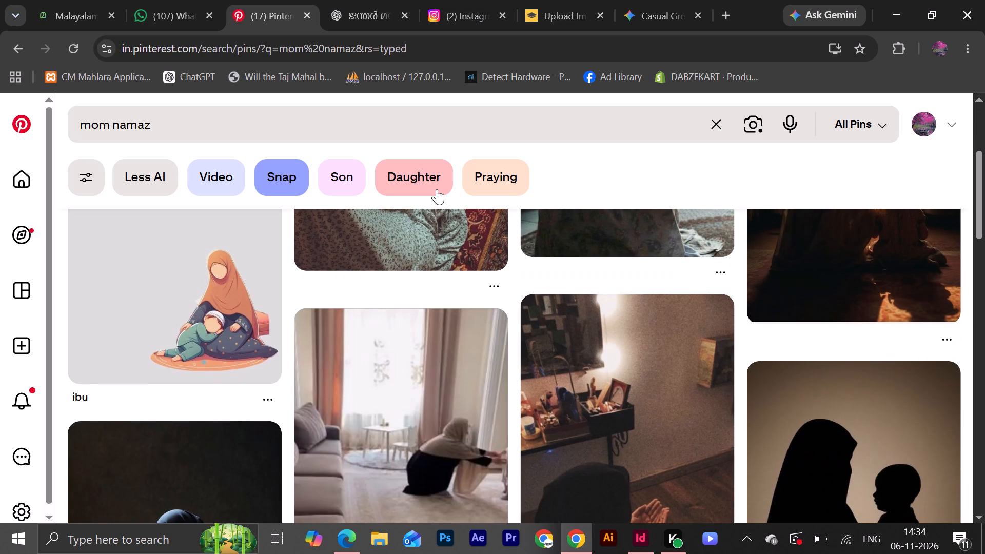
left_click(192, 290)
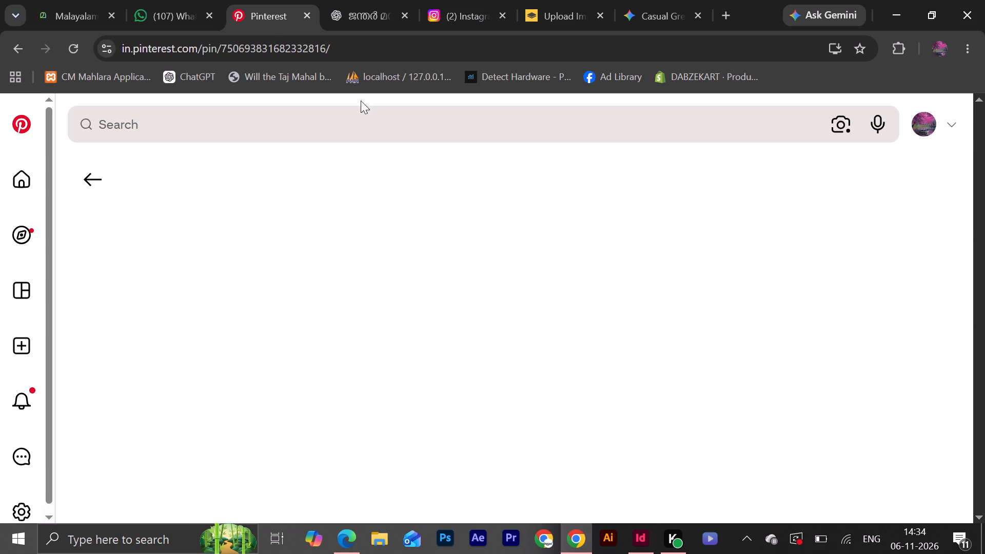
scroll(362, 320, "down", 3)
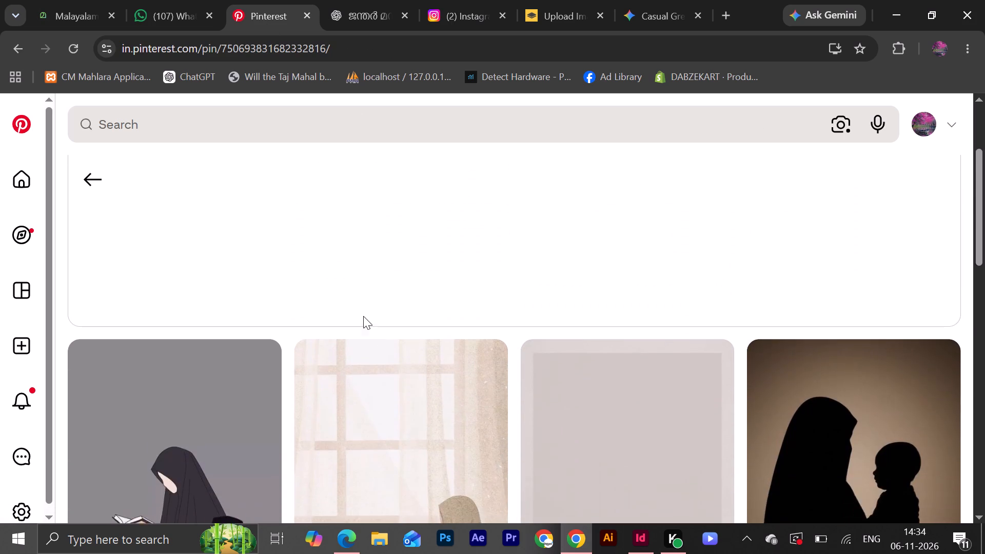
scroll(363, 316, "down", 1)
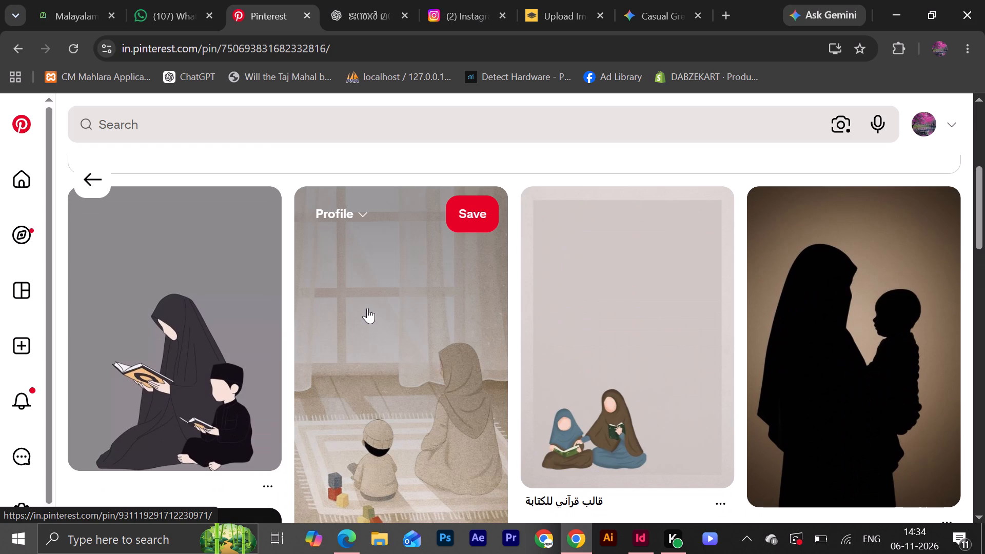
scroll(368, 307, "up", 4)
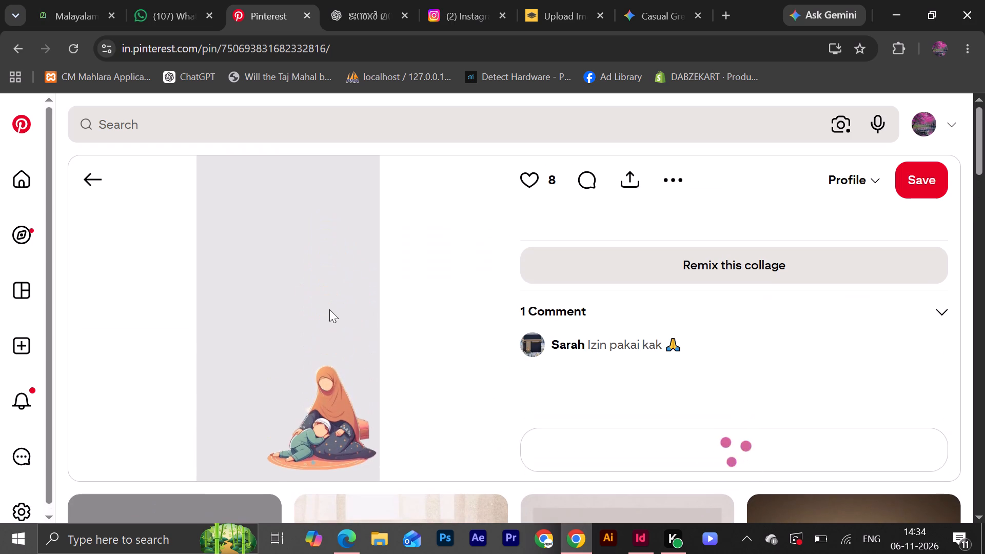
right_click(329, 309)
left_click(371, 353)
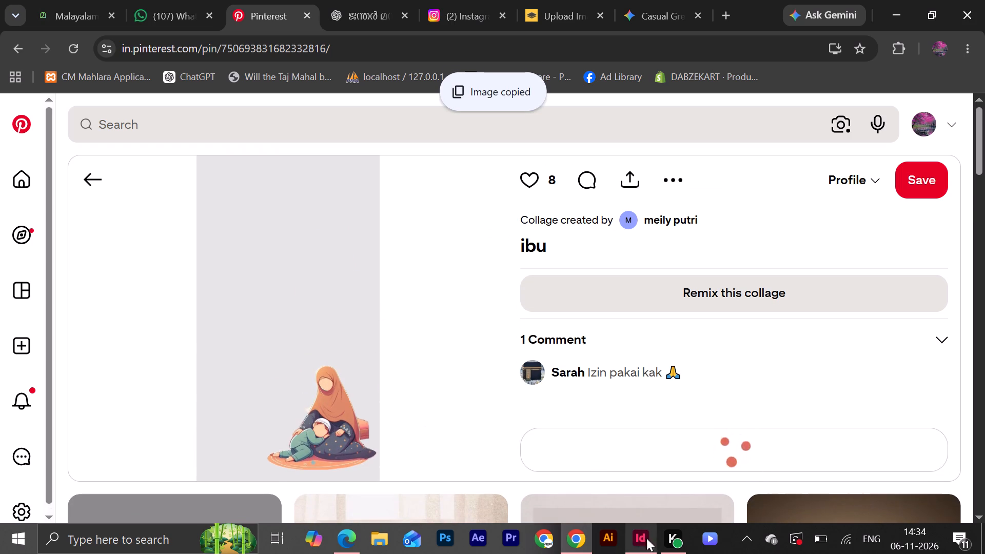
Launch Adobe Illustrator for working with the copied mother-and-child illustration.
left_click(613, 537)
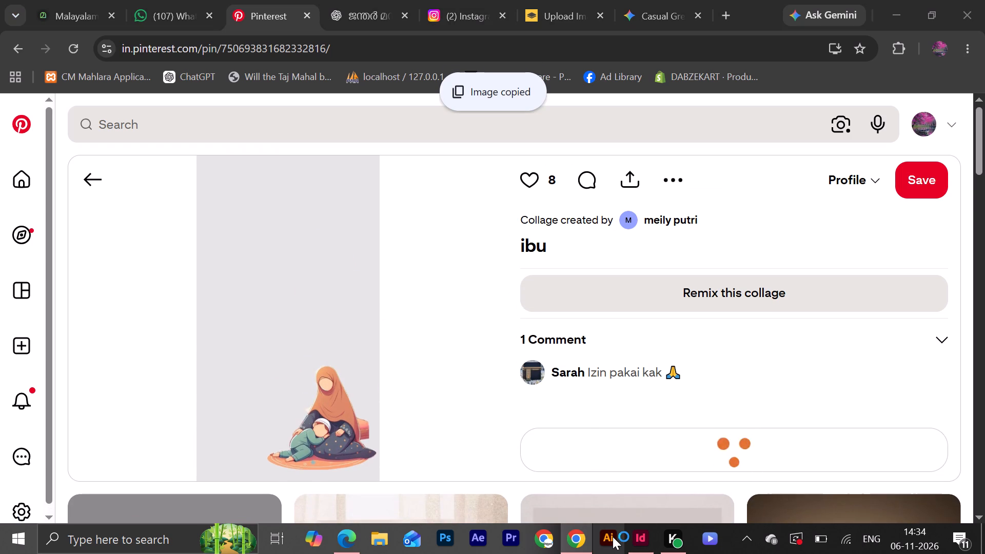
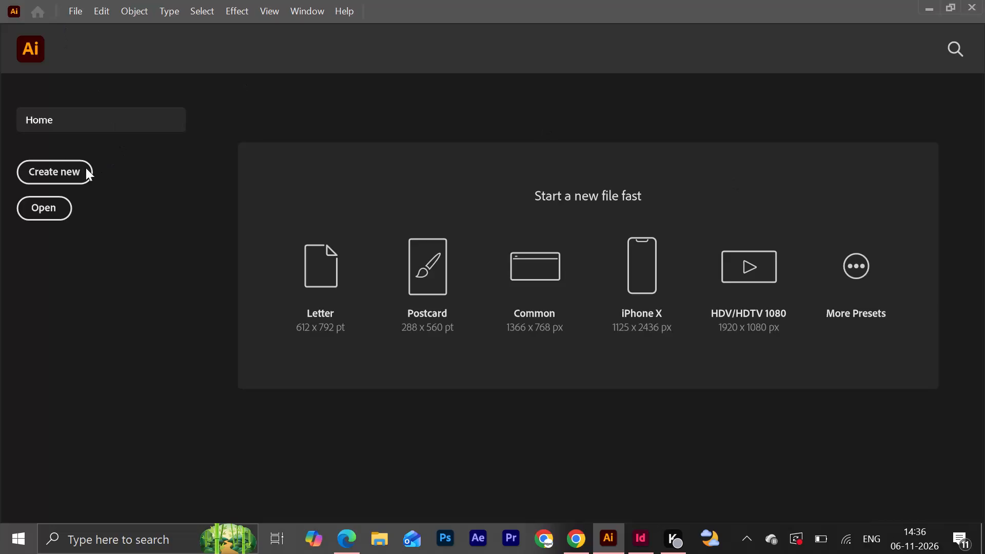
Create a new portrait A4 document, 21 x 29.7 cm, in CMYK colour mode.
left_click(74, 172)
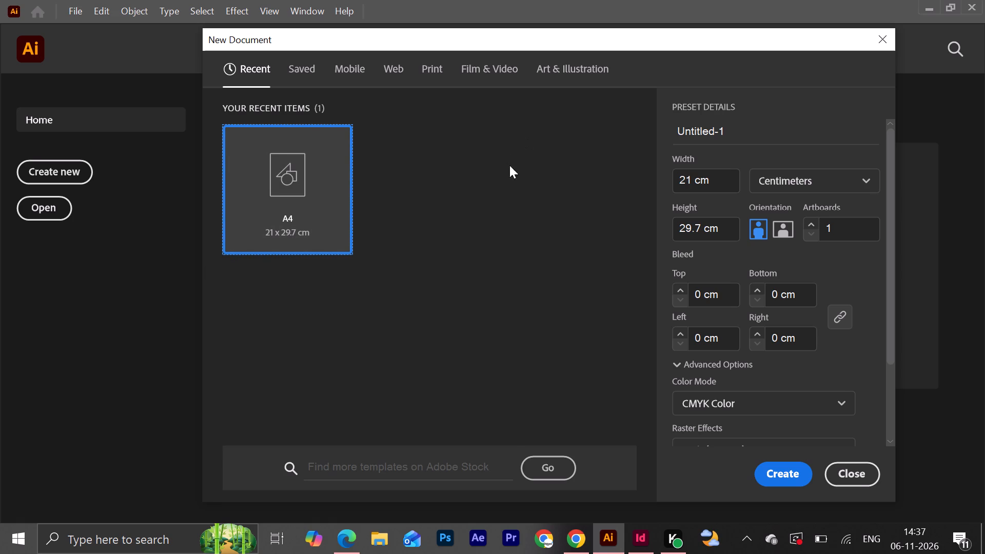
left_click(795, 472)
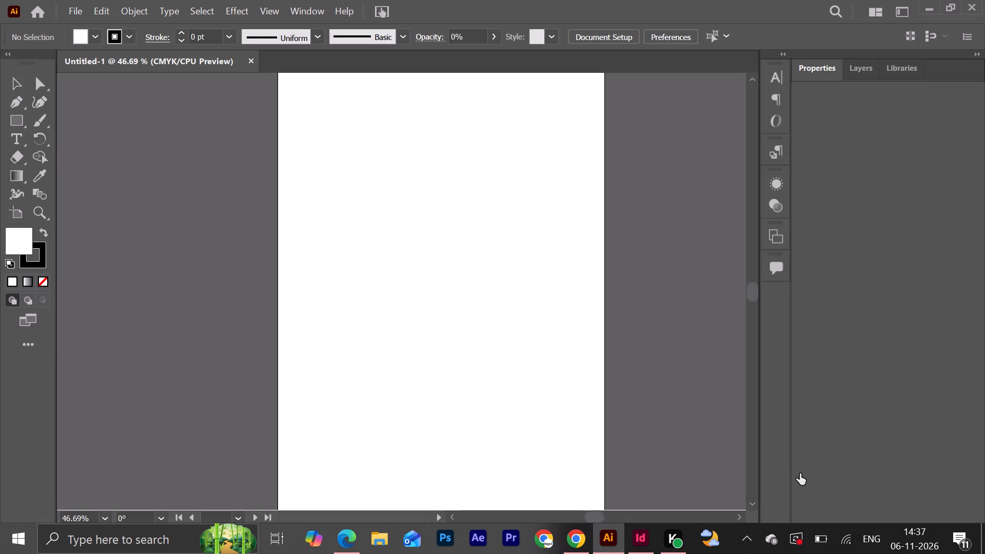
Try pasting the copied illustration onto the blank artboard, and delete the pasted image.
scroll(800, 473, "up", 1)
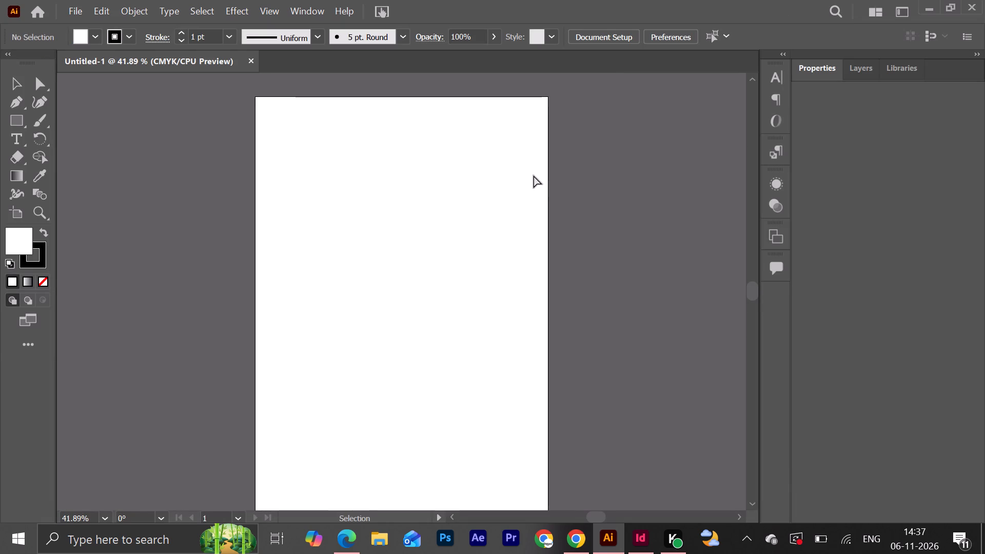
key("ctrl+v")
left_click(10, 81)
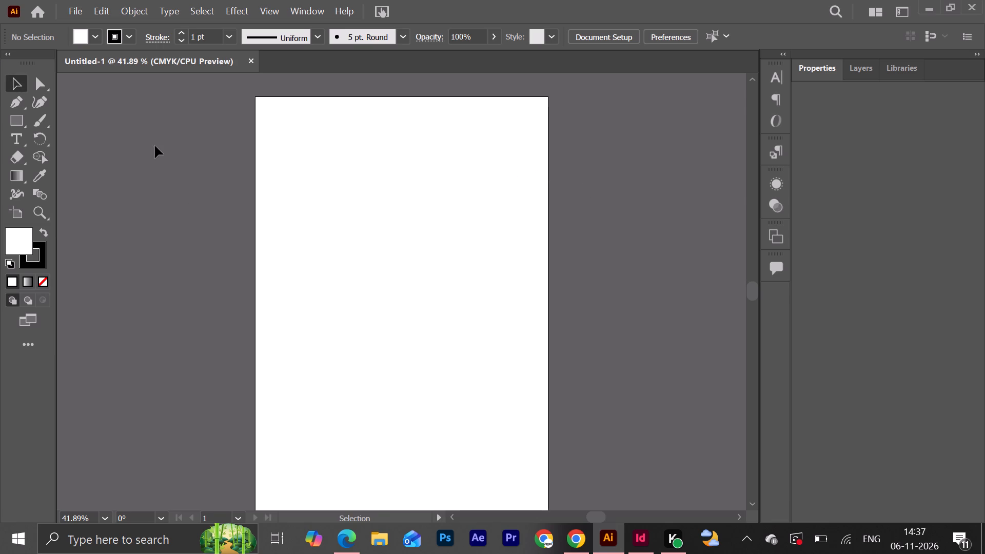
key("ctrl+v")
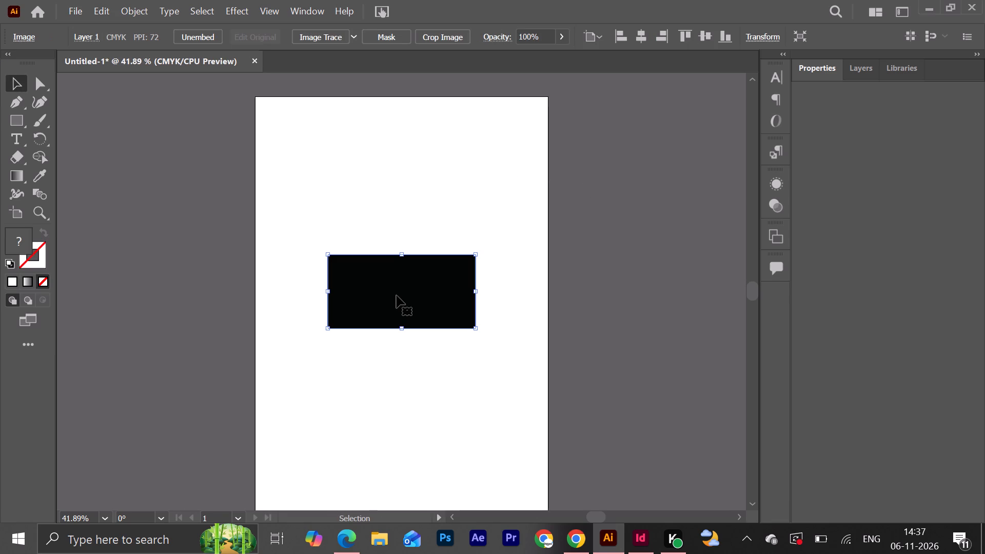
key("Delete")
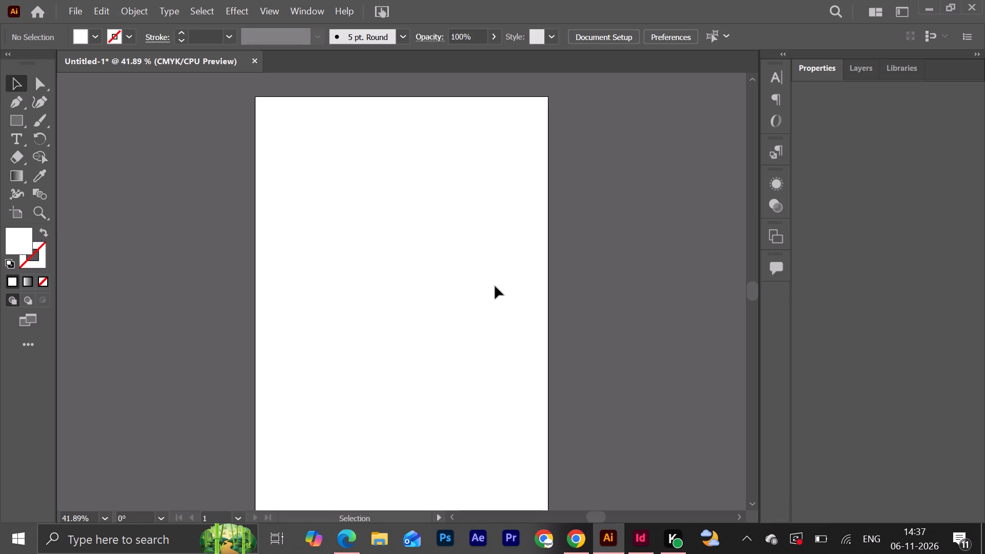
Copy the mother-and-child image again from the "ibu" Pinterest pin in Chrome and paste it onto the Illustrator artboard.
left_click(565, 549)
right_click(281, 319)
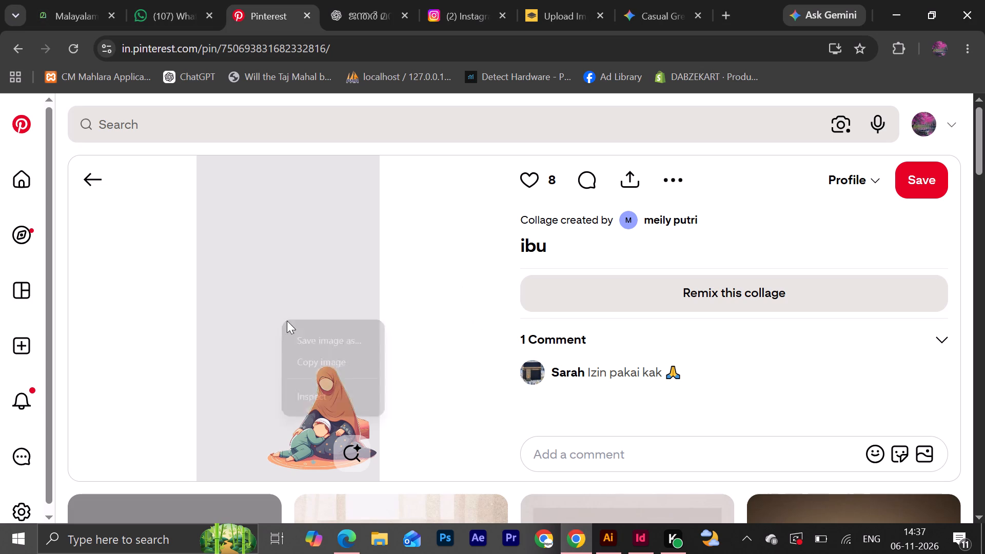
left_click(306, 360)
left_click(624, 544)
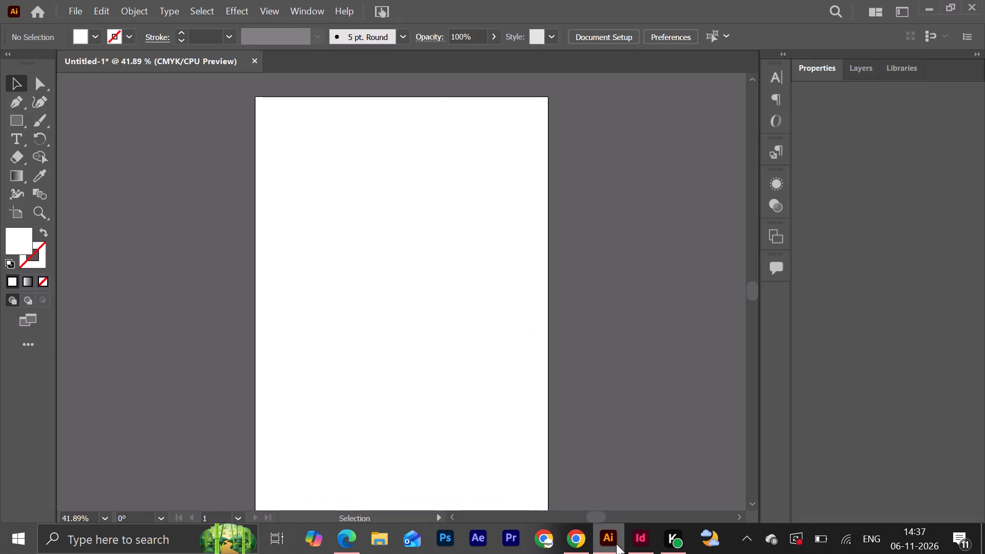
key("ctrl+v")
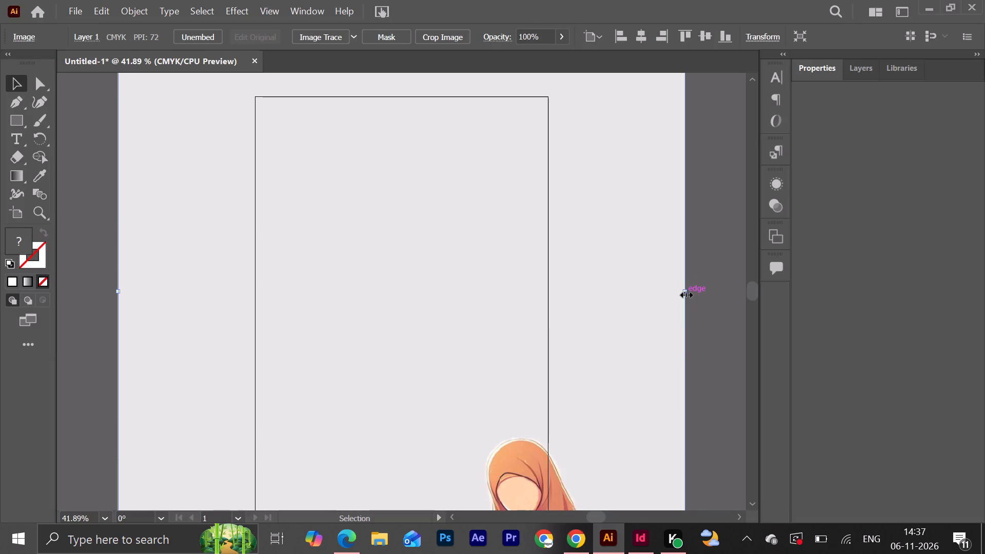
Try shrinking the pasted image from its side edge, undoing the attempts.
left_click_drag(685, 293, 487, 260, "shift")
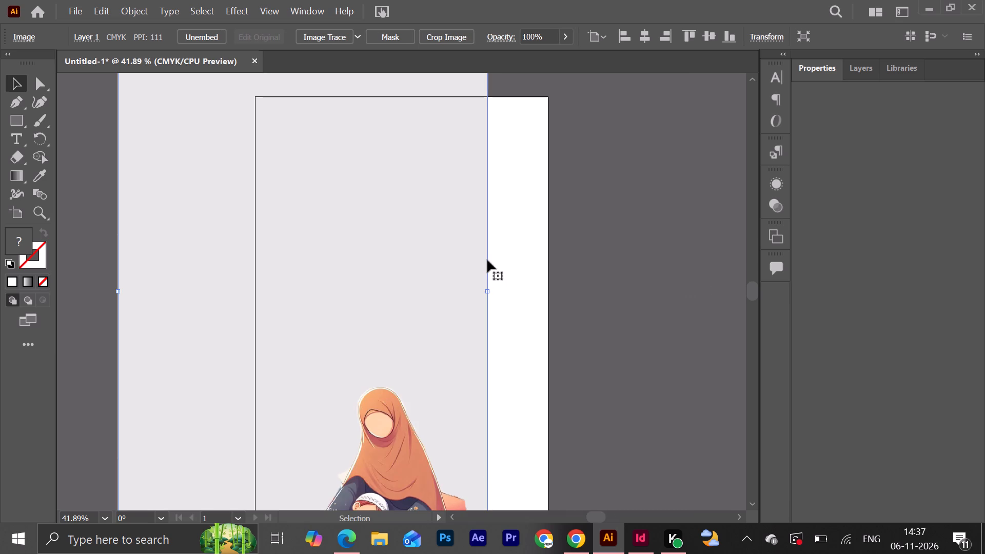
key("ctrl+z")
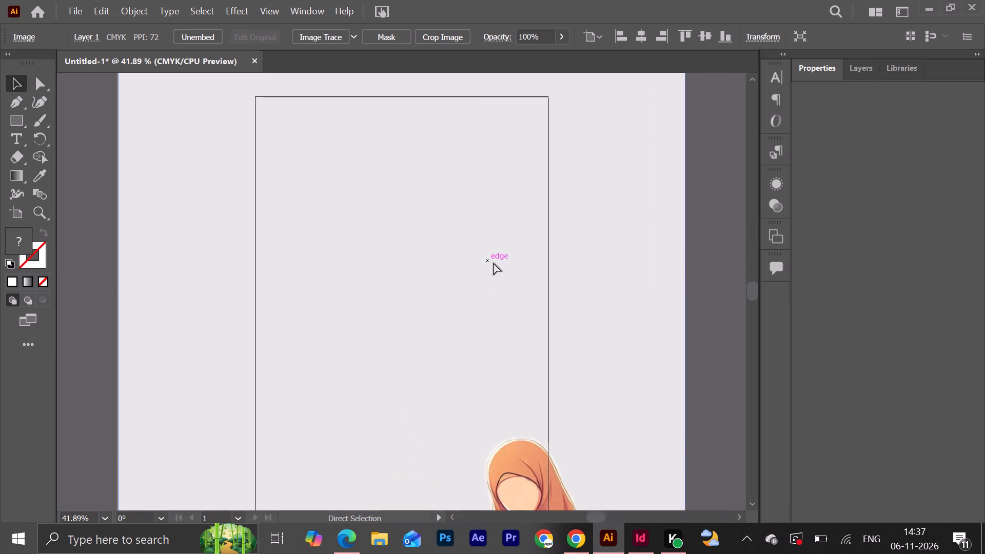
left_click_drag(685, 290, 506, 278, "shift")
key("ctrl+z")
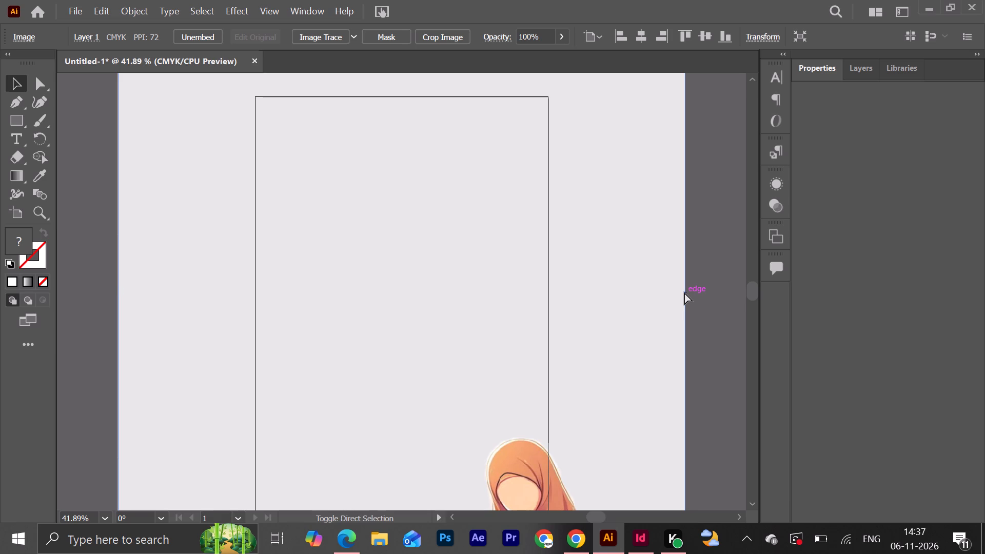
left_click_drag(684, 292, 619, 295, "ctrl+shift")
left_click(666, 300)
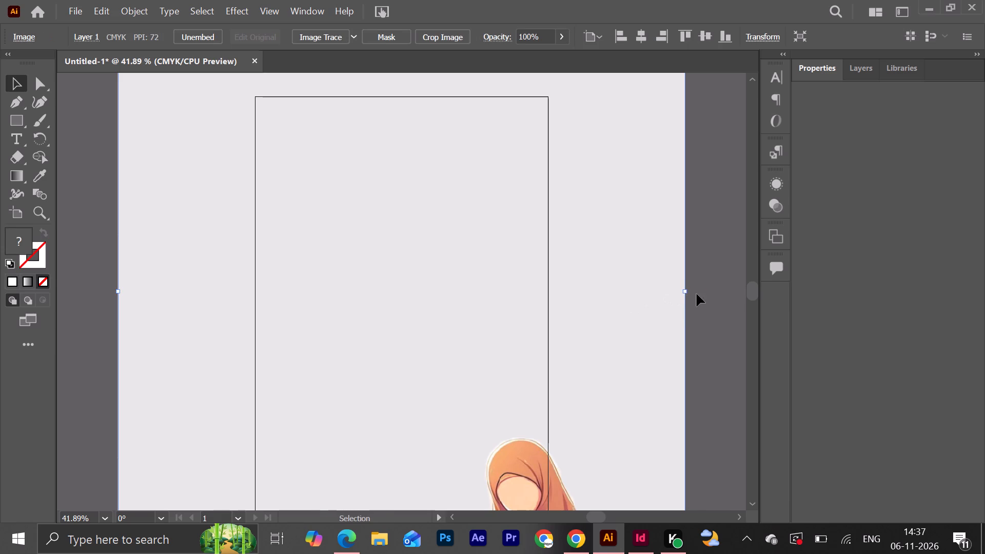
Scale the pasted image down proportionally to about 8.5 x 15 cm and place it within the artboard.
left_click_drag(685, 293, 537, 294, "shift")
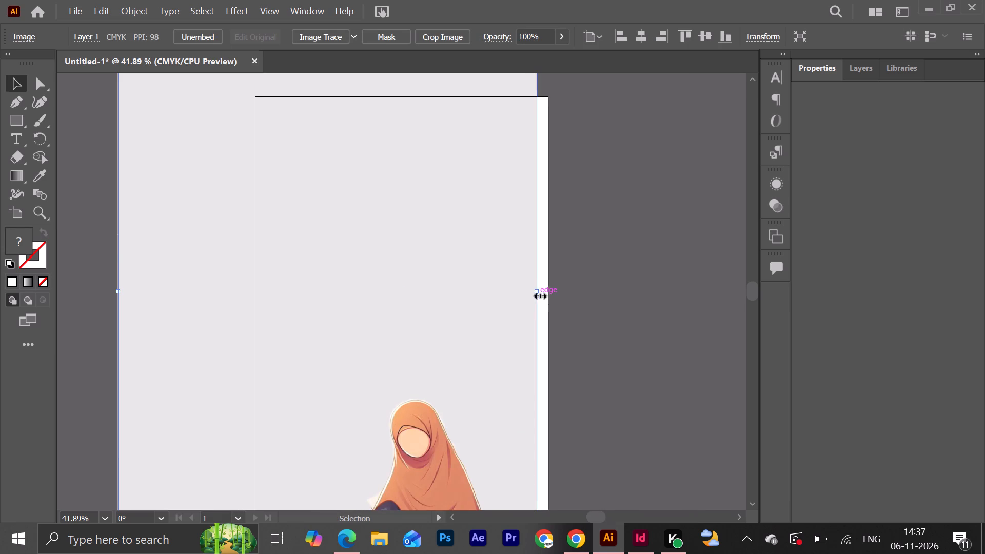
scroll(559, 296, "down", 11)
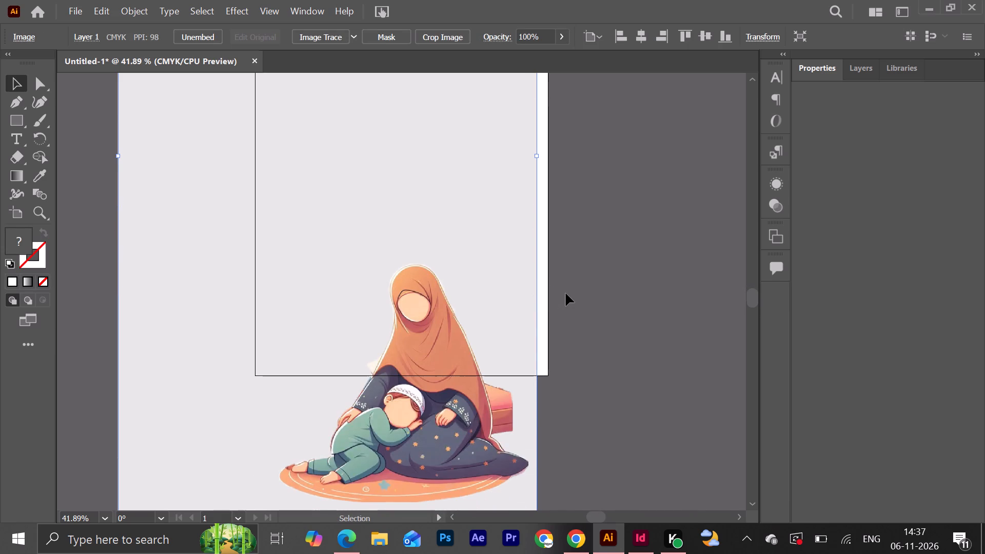
key("ctrl+minus")
key("ctrl+minus")
key("ctrl+minus")
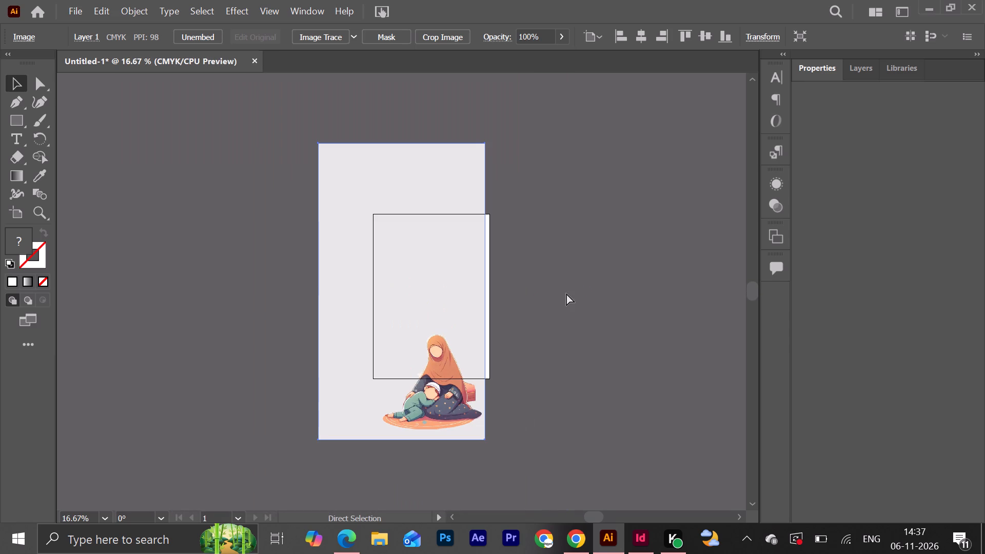
left_click_drag(487, 290, 442, 289, "shift")
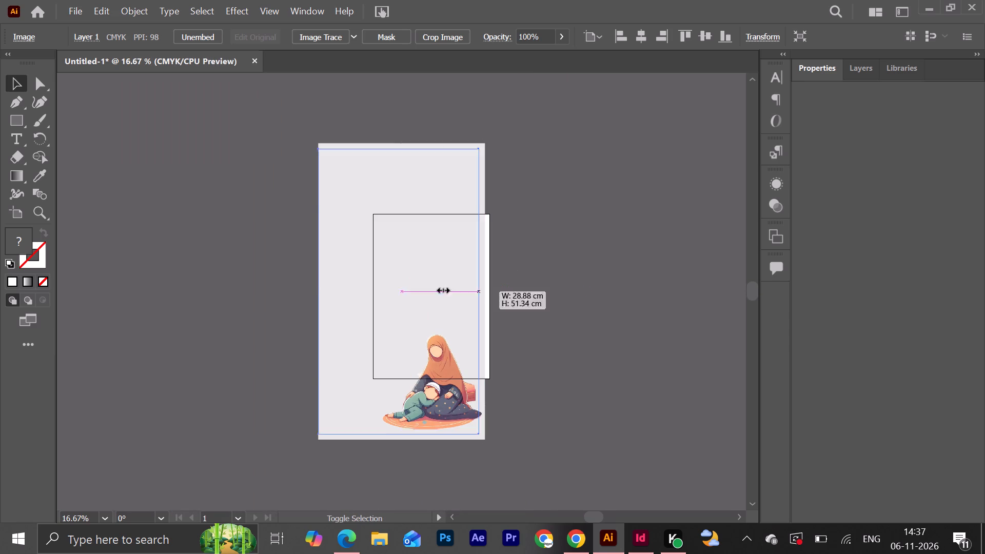
left_click_drag(442, 289, 365, 302, "shift")
left_click_drag(338, 301, 432, 304)
left_click(603, 286)
Image Trace the mother-and-child image with the Low Fidelity Photo preset.
left_click(454, 305)
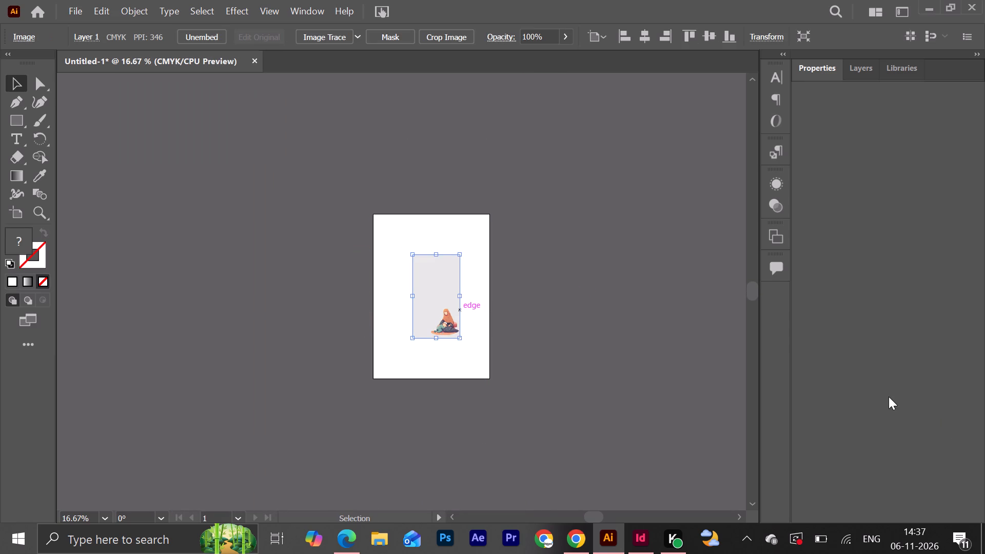
left_click(859, 67)
left_click(829, 67)
left_click(891, 67)
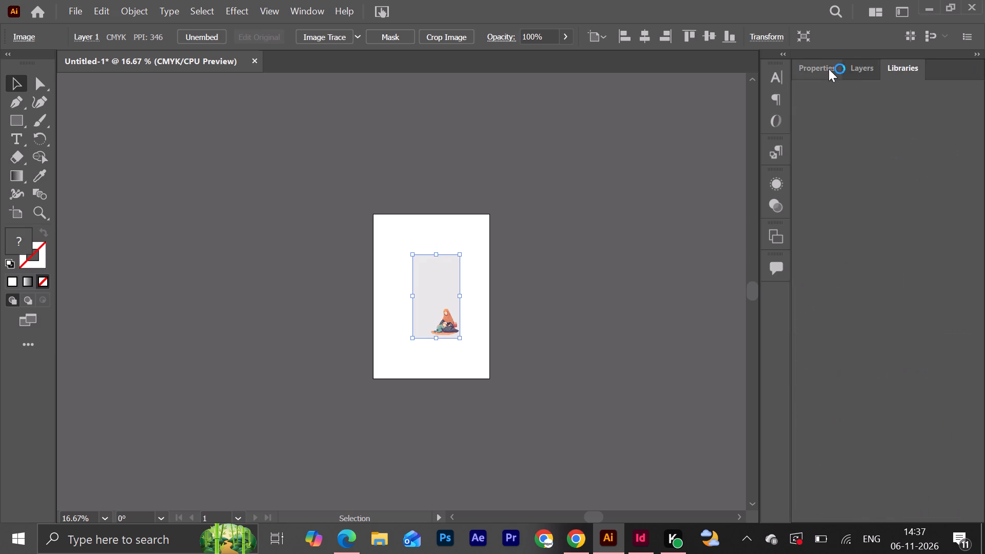
left_click(860, 69)
left_click(818, 69)
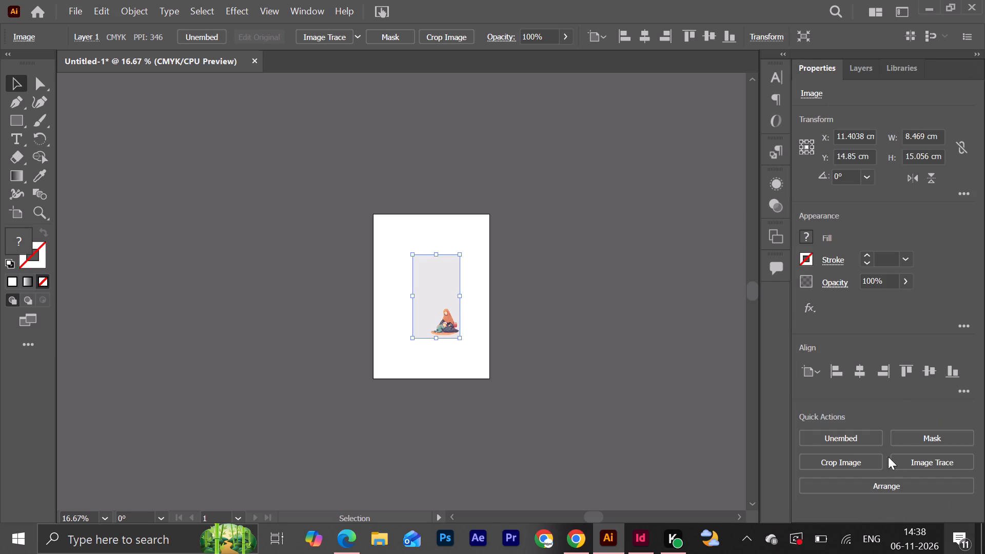
left_click(931, 451)
left_click(931, 455)
left_click(838, 301)
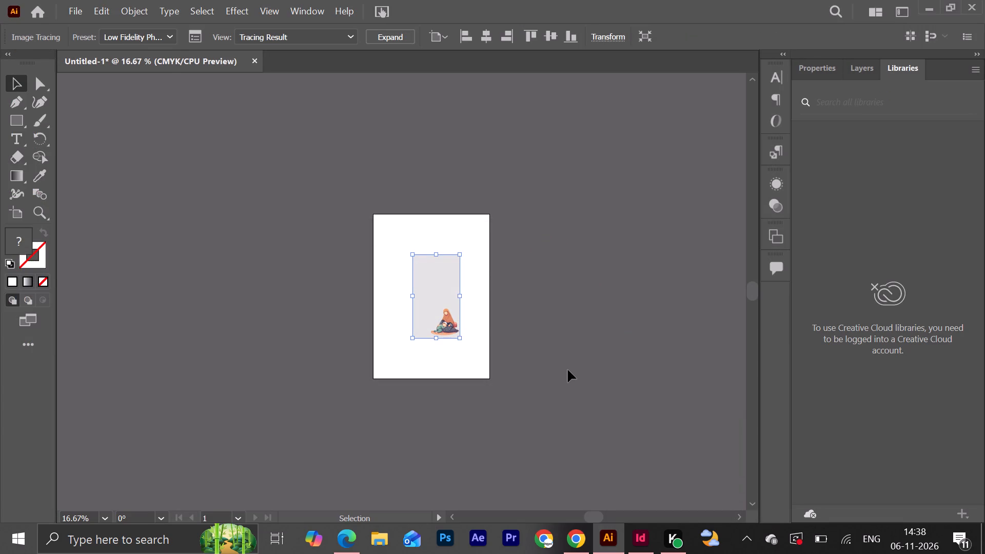
Expand the traced image into vector paths and ungroup them.
left_click(636, 386)
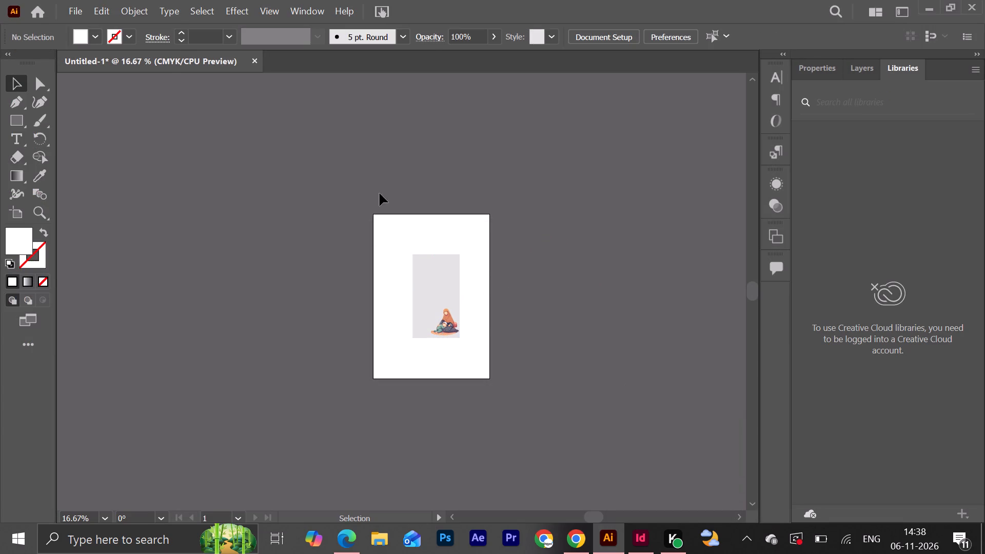
left_click_drag(380, 195, 580, 439)
left_click(819, 72)
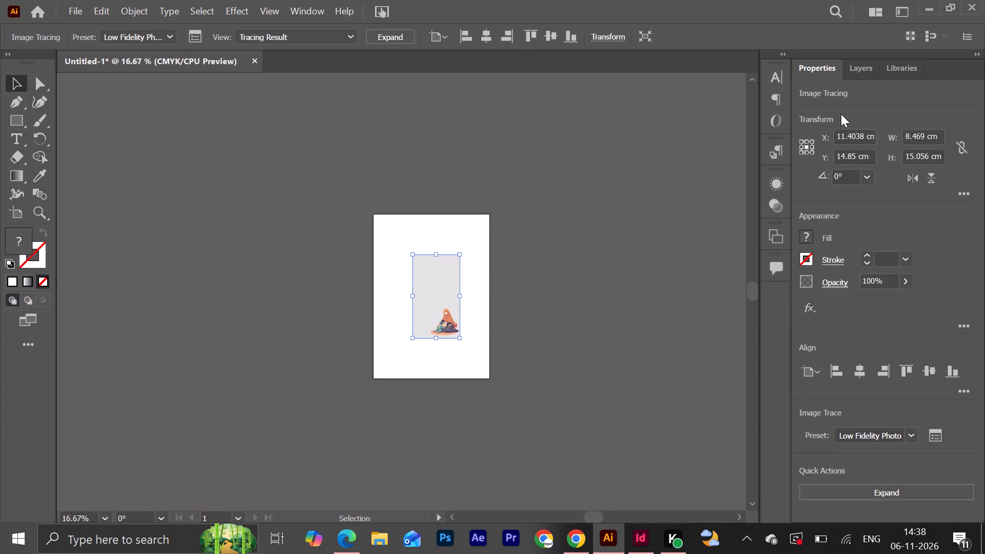
left_click(886, 488)
left_click(920, 489)
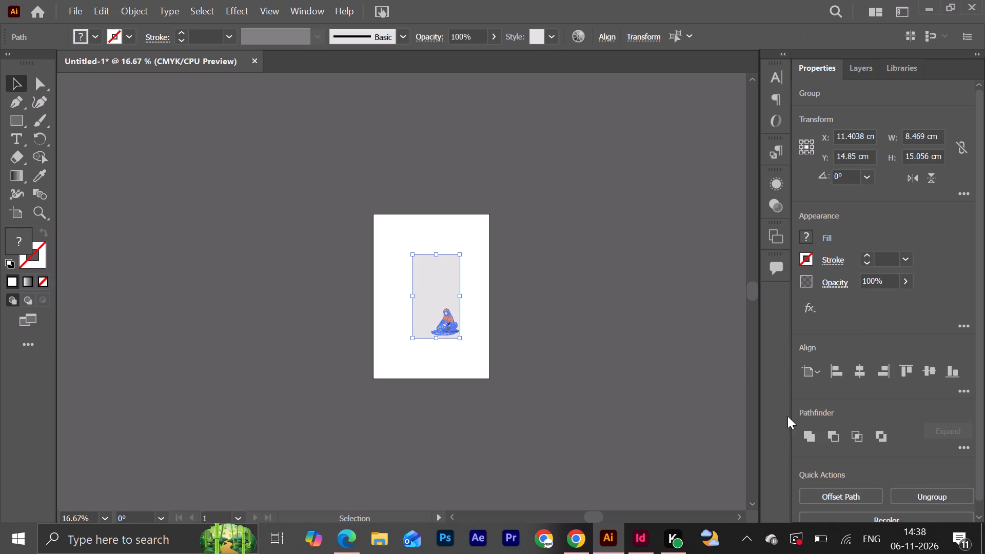
left_click_drag(585, 303, 588, 308)
Delete the light grey background shape behind the mother and child, and select the remaining figure's paths.
left_click(452, 287)
key("Delete")
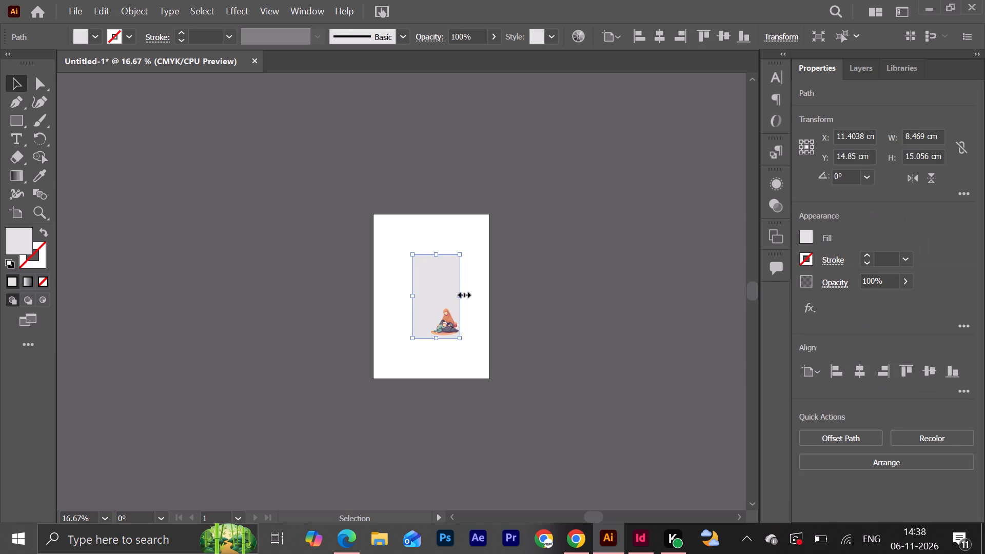
left_click_drag(411, 272, 499, 354)
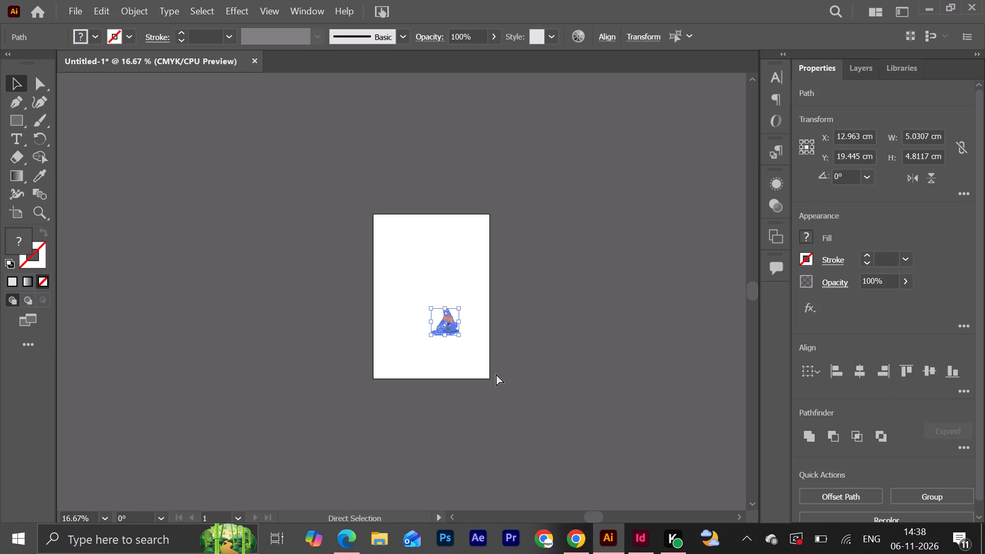
Save the document in Downloads as 22 in Adobe Illustrator format, keeping the Illustrator 2020 version options.
key("ctrl+s")
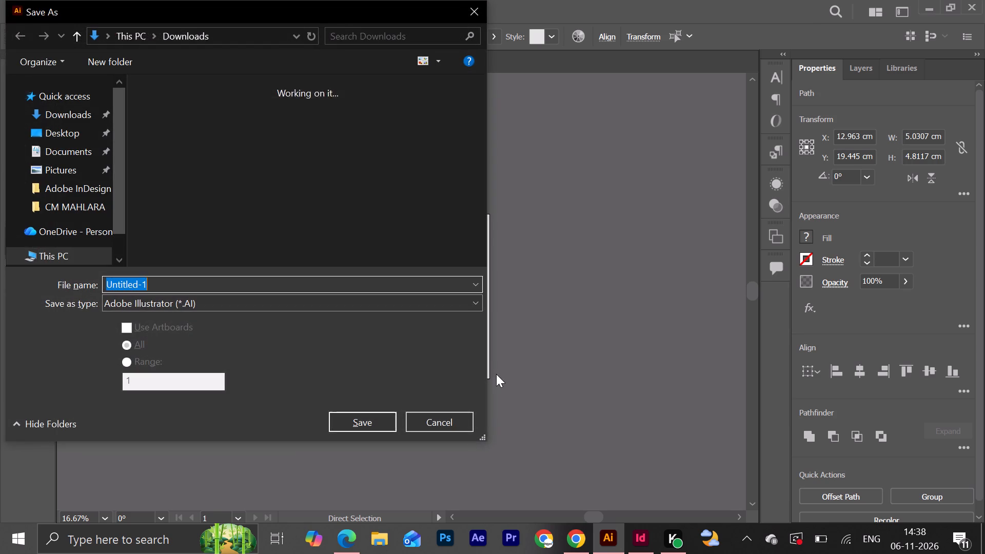
key("BackSpace")
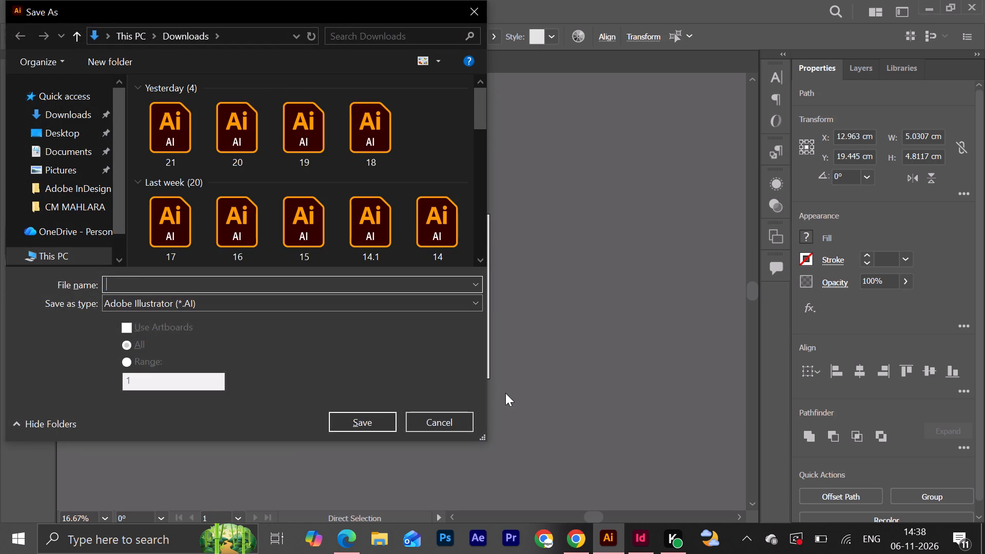
type("22")
key("Return")
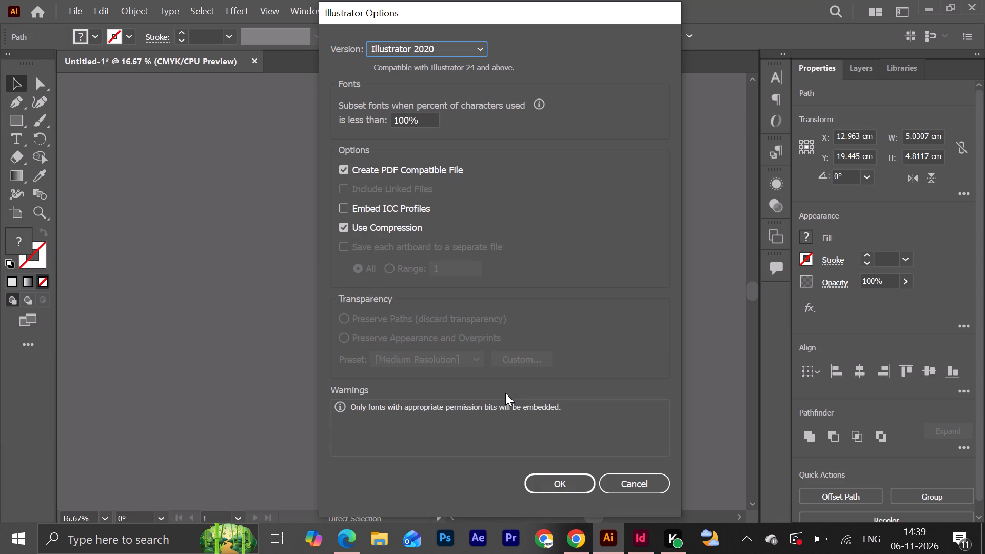
left_click(546, 473)
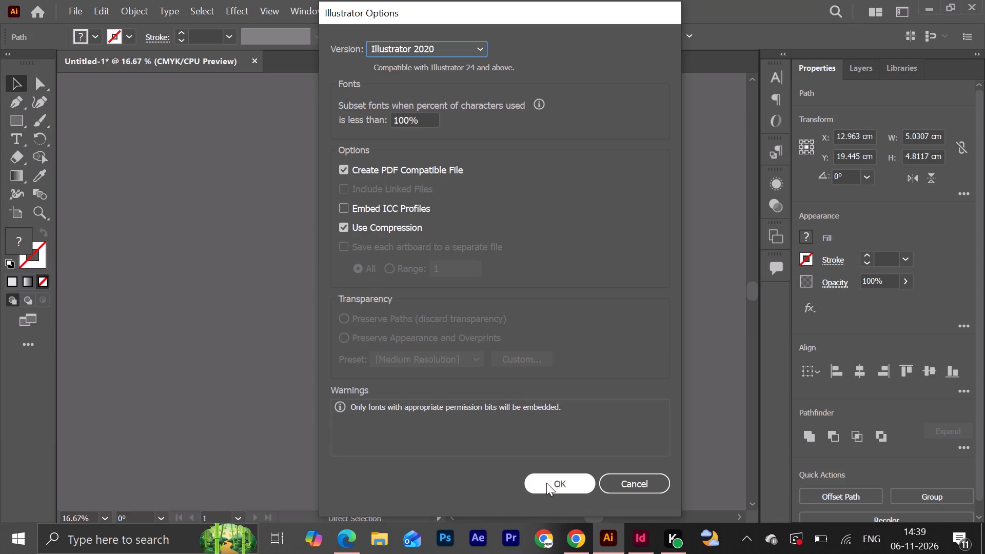
left_click(549, 489)
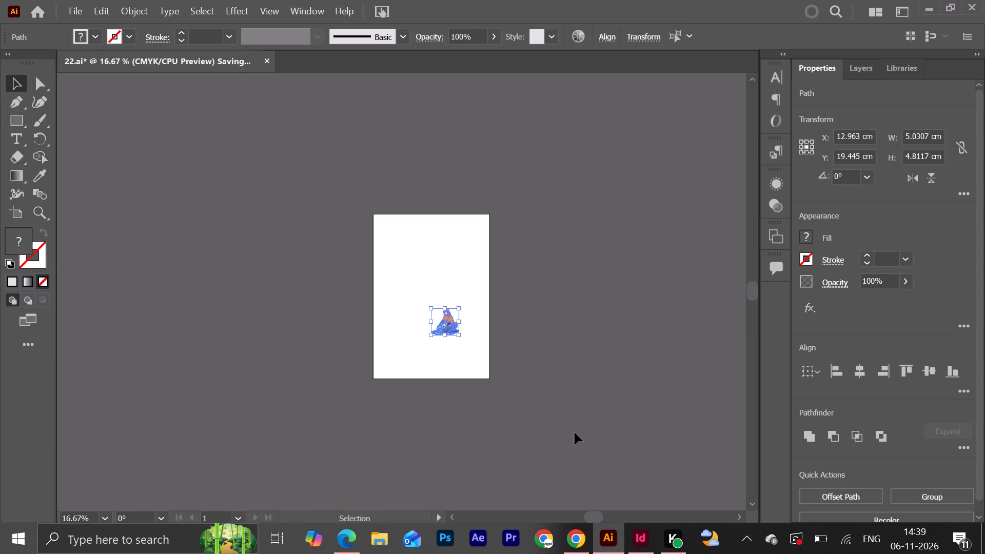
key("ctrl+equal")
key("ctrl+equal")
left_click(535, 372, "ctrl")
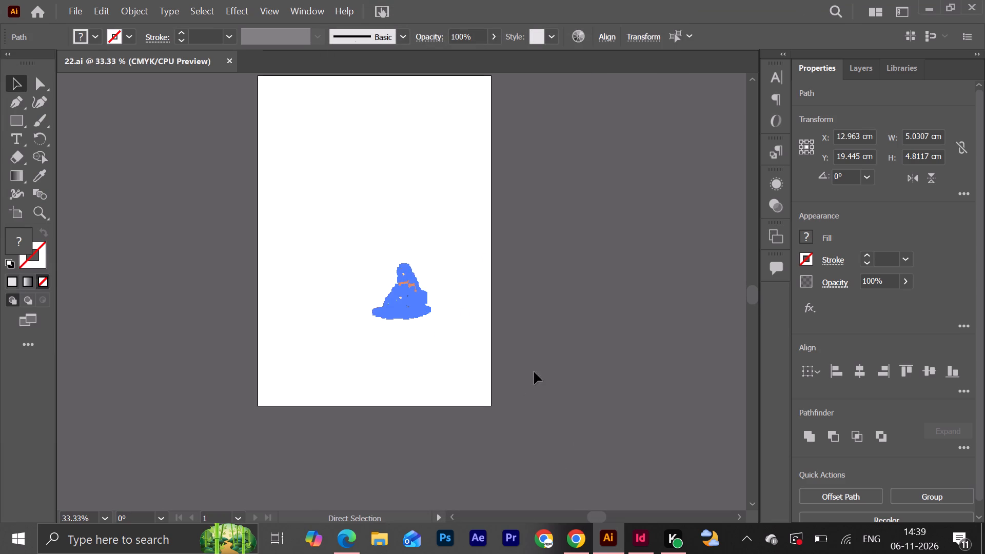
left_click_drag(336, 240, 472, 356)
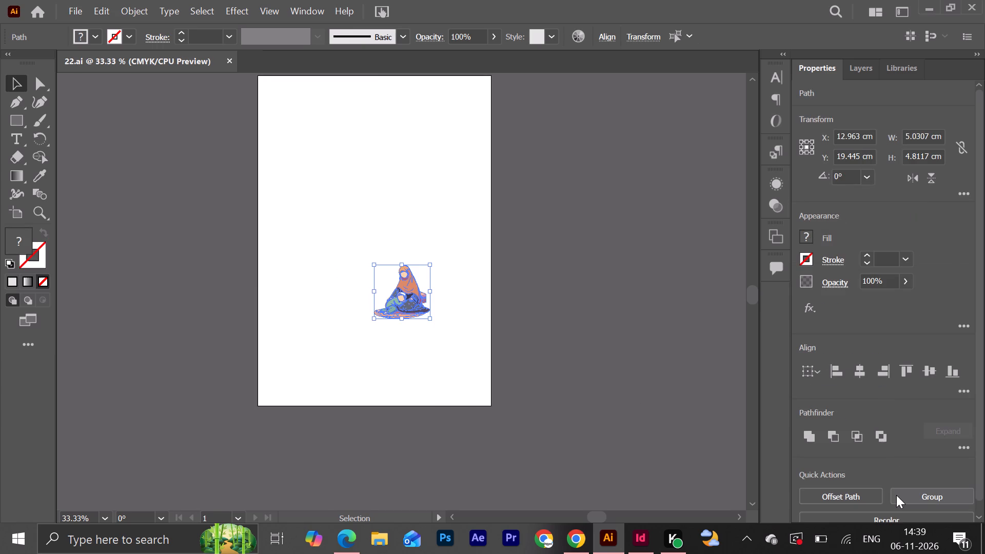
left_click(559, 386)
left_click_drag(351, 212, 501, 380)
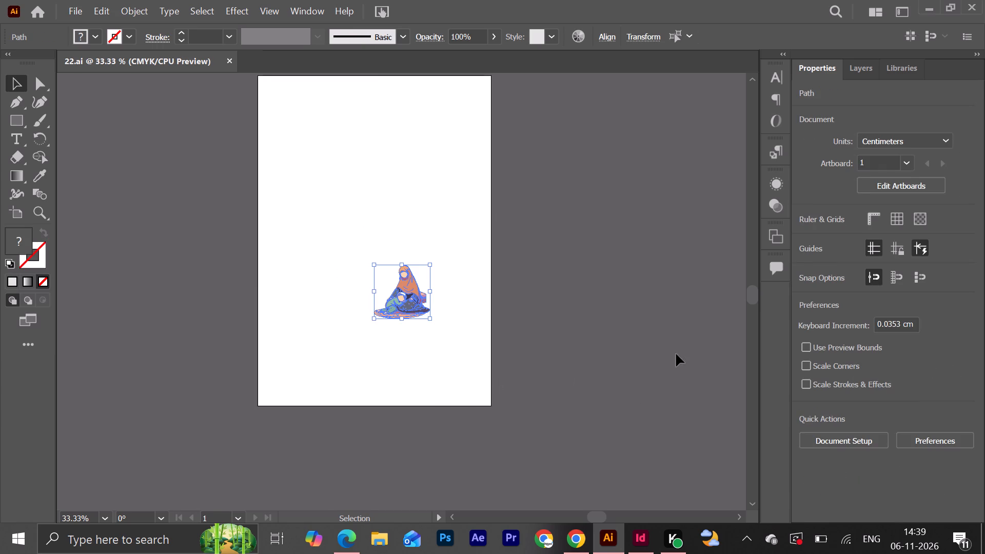
Switch to the jamadu new version document in InDesign and examine the article layout on the 32-33 spread.
left_click(632, 544)
left_click(476, 363)
left_click(115, 179)
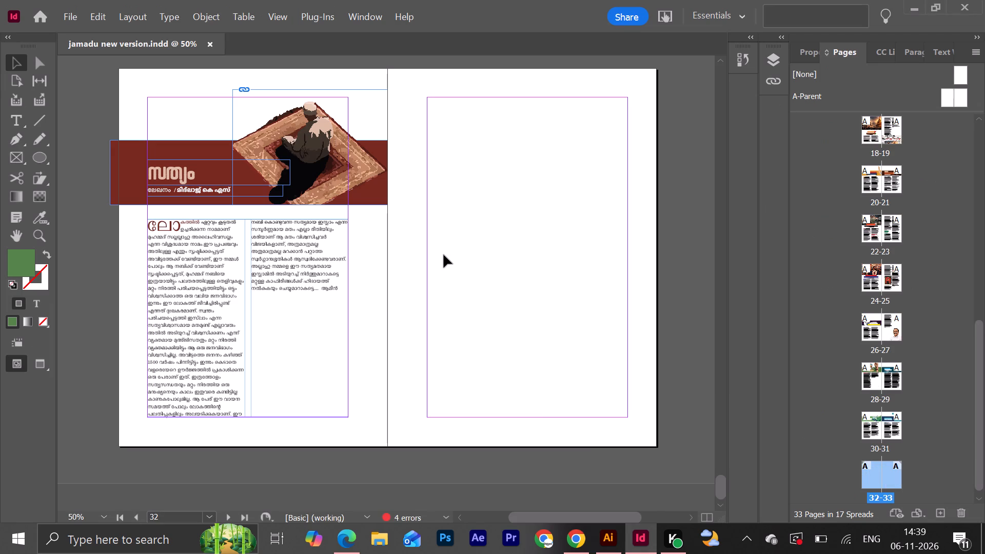
left_click(128, 183)
left_click(128, 183, "alt")
left_click(80, 170, "alt")
left_click(124, 185, "alt")
left_click(112, 250, "alt")
double_click(112, 250, "alt")
scroll(299, 231, "up", 4, "alt")
left_click(120, 189, "alt")
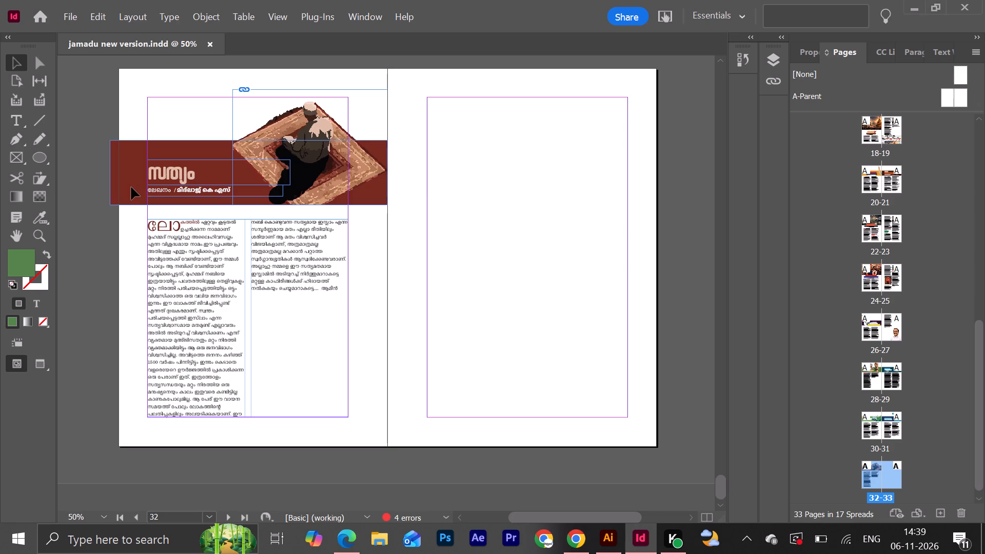
left_click_drag(131, 187, 206, 256, "alt")
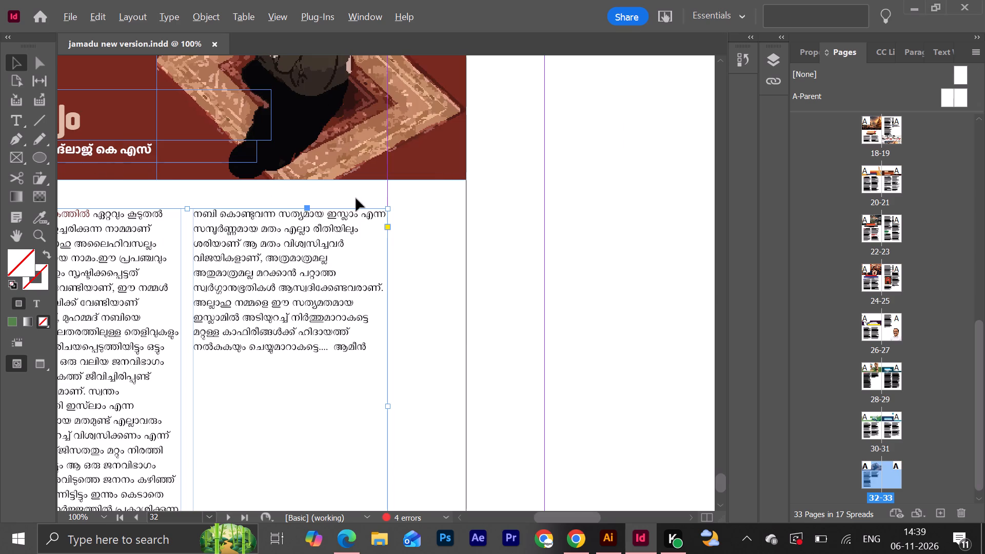
scroll(445, 213, "up", 3, "ctrl")
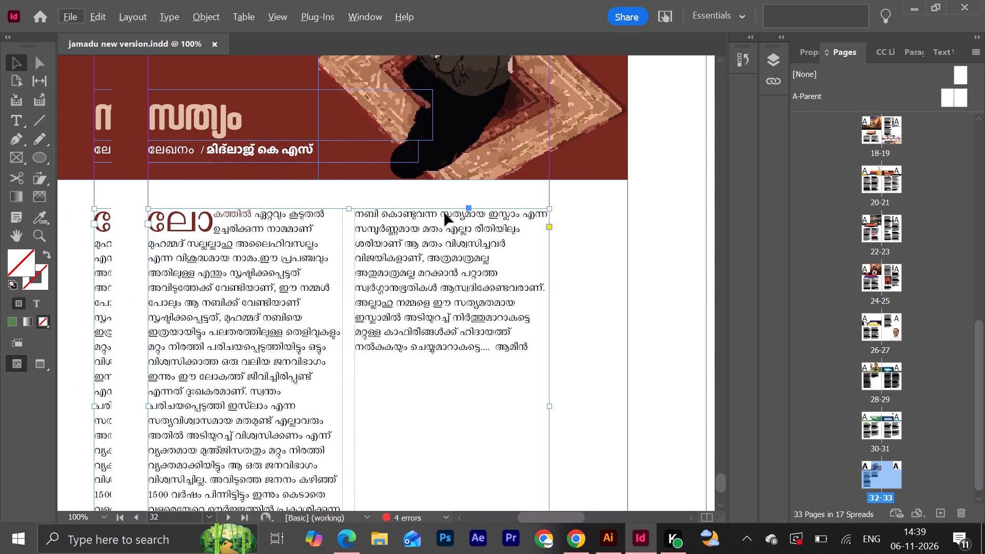
scroll(445, 213, "up", 2, "ctrl+alt")
scroll(445, 213, "down", 3, "ctrl+alt")
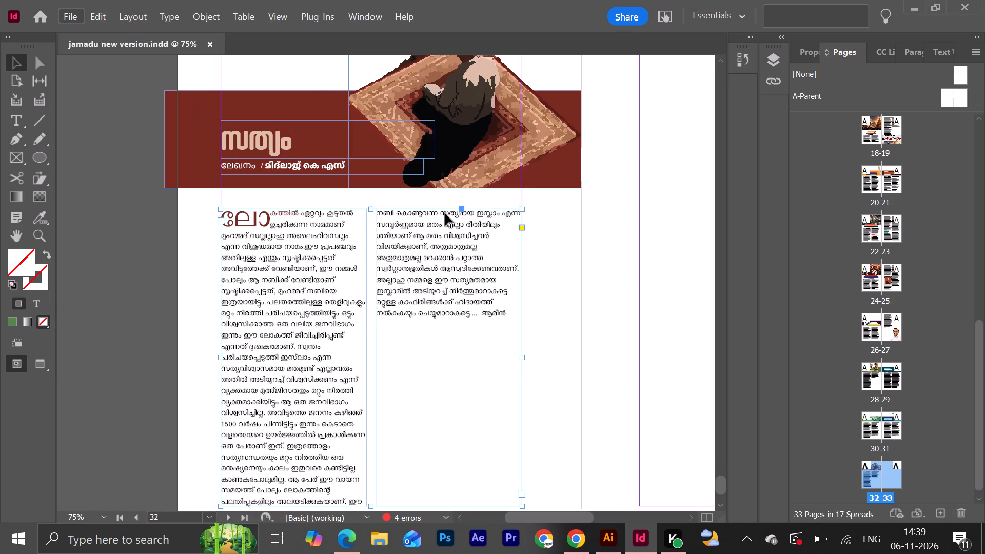
scroll(445, 213, "down", 1, "ctrl+alt")
scroll(445, 213, "down", 3, "ctrl")
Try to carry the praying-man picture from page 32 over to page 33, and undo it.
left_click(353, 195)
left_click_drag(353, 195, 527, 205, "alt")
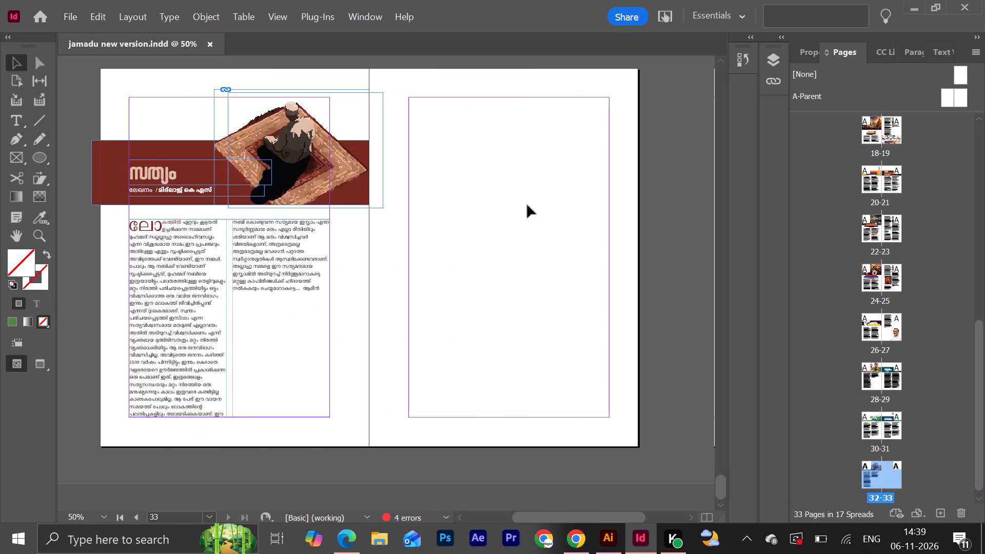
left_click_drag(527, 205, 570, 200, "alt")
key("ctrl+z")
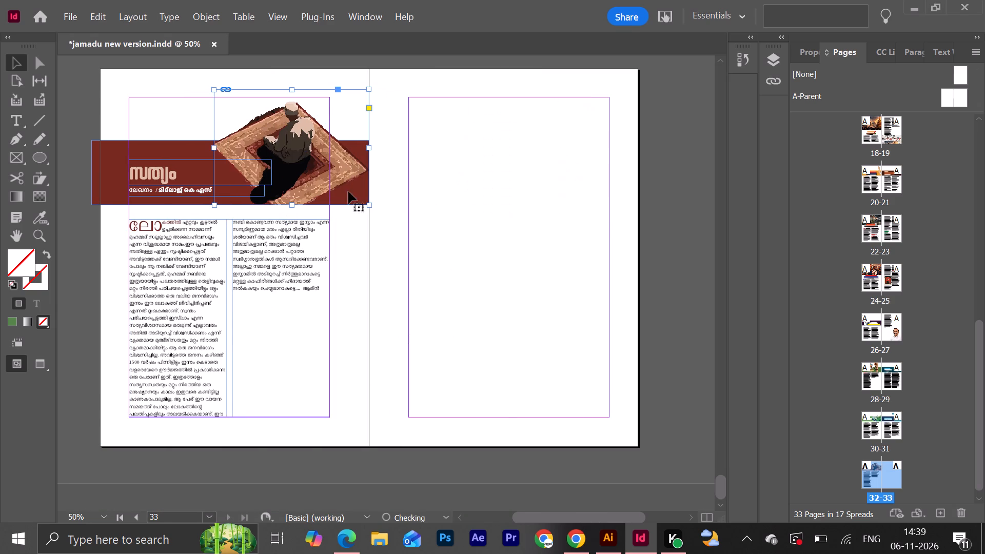
Duplicate the dark red title banner from page 32 across the facing page 33, flush against the original.
left_click(105, 193)
left_click_drag(105, 193, 382, 194, "alt")
left_click(680, 214)
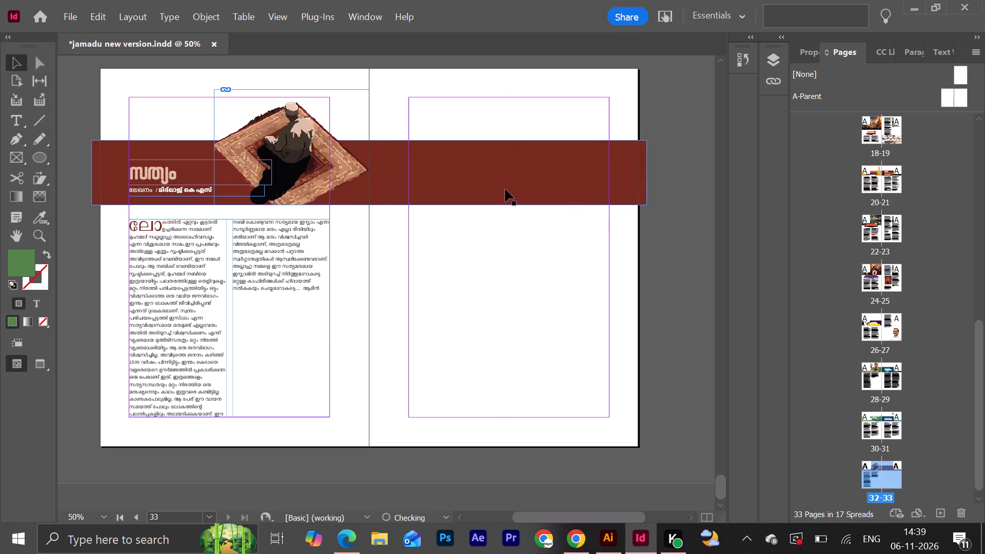
Place the Illustrator file 22 from Downloads over the red banner on page 33 and enlarge its frame.
key("ctrl+d")
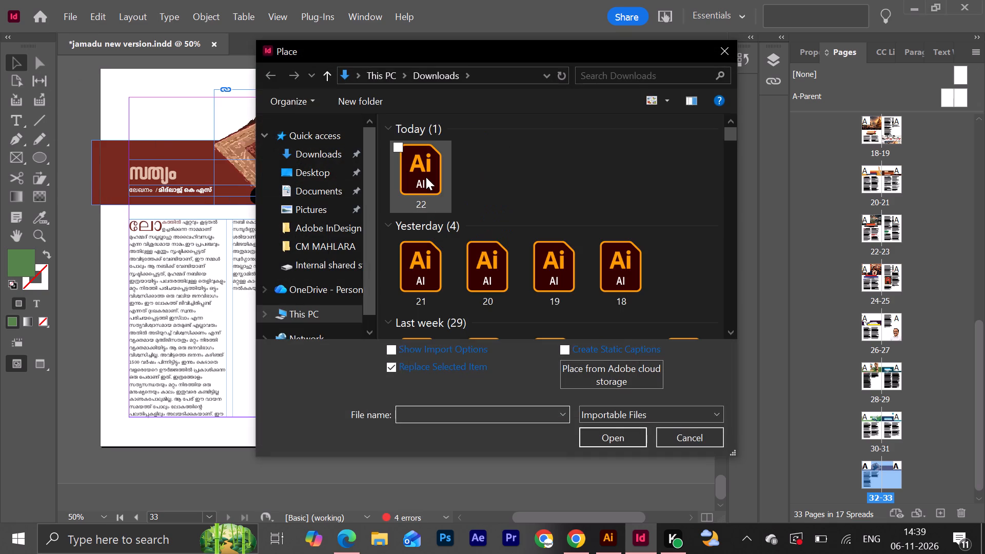
double_click(426, 177)
left_click(440, 127)
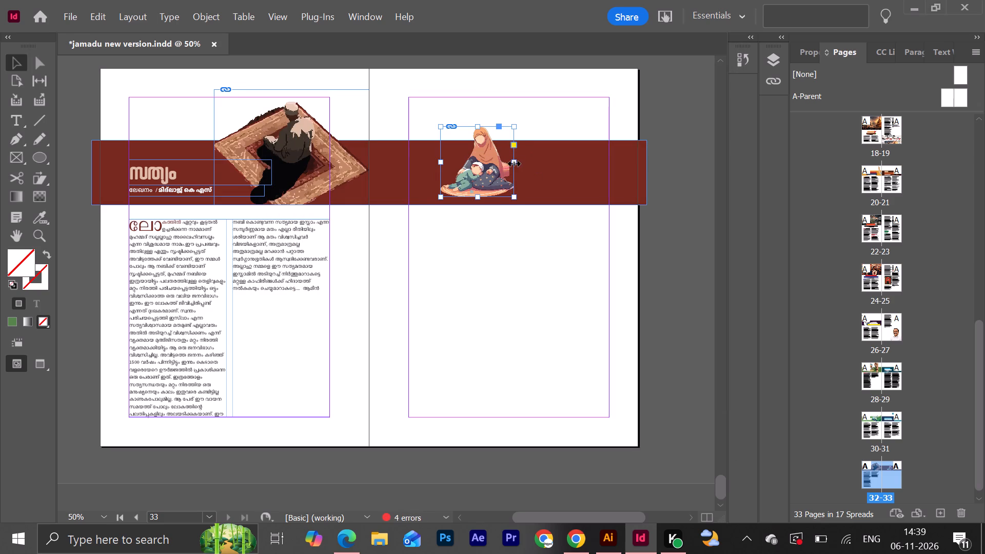
left_click_drag(514, 164, 544, 164)
Select the mother-and-child artwork inside its frame and set it to no text wrap.
left_click(490, 160)
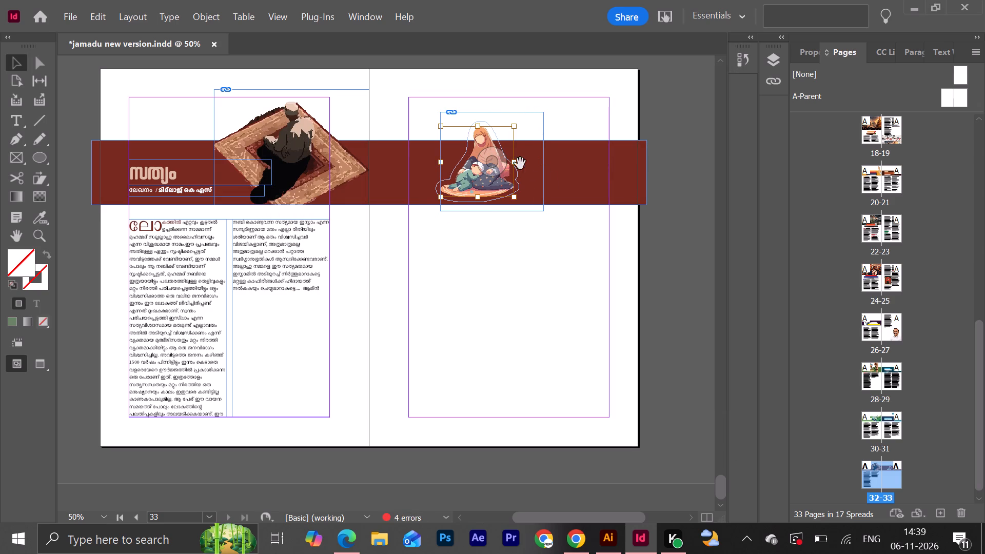
left_click(931, 46)
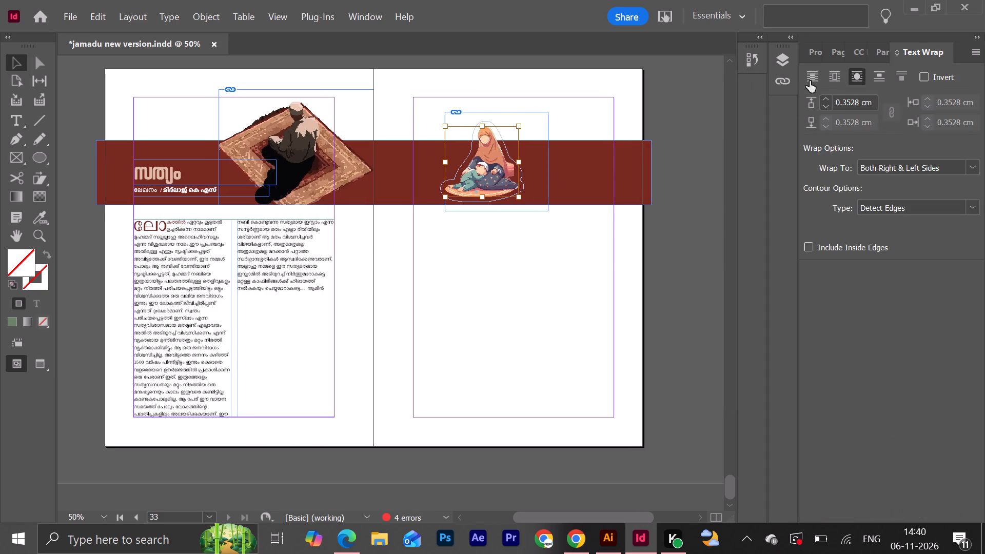
left_click(813, 81)
Scale the mother-and-child artwork up proportionally to fill its enlarged frame.
left_click_drag(519, 163, 541, 162, "shift")
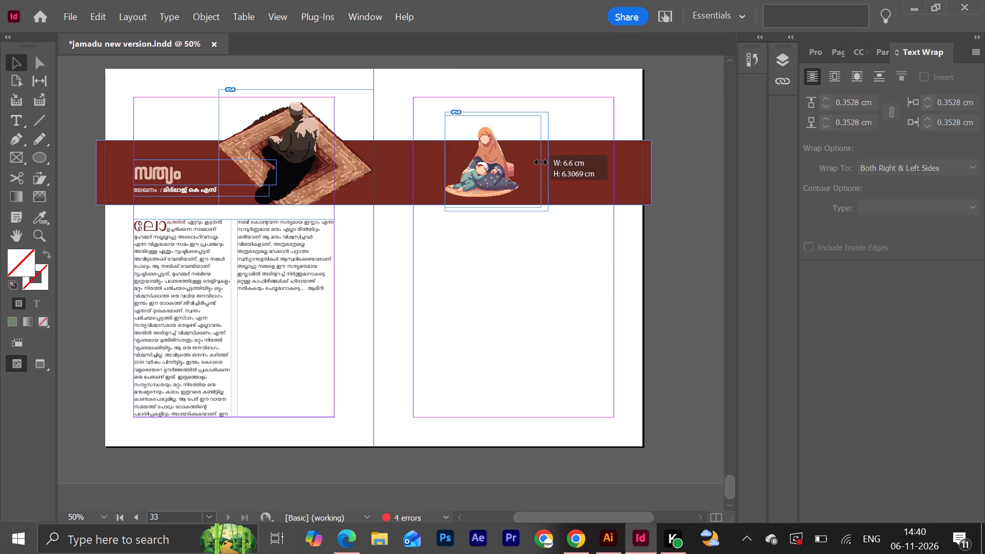
left_click_drag(541, 162, 551, 162, "shift")
left_click(685, 154)
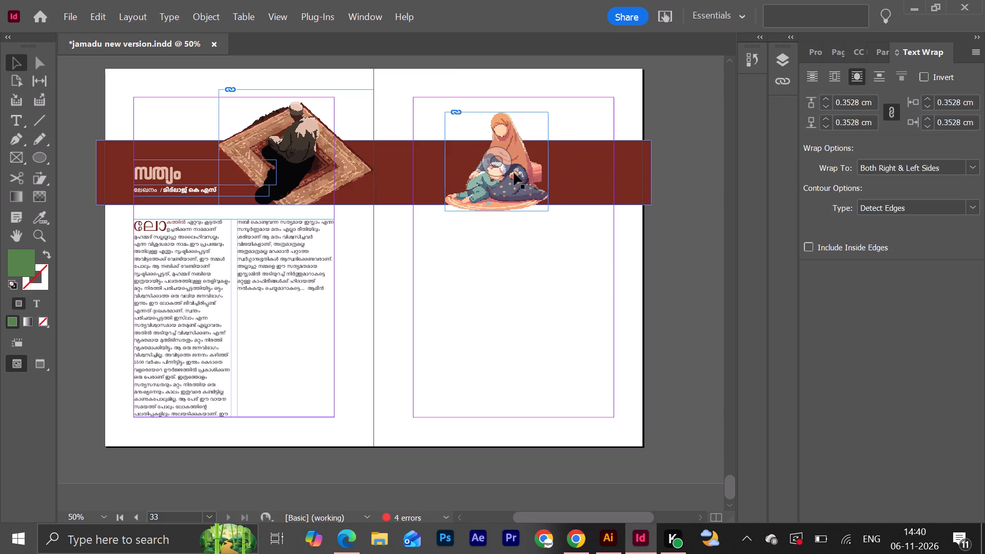
left_click(705, 137)
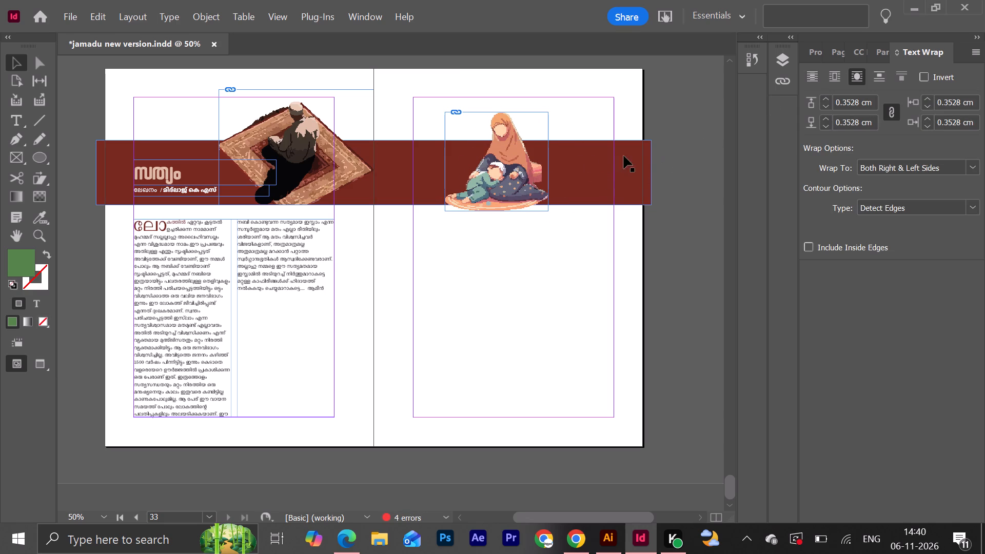
Move the mother-and-child illustration to the outer end of page 33's banner, at about X 29.2 cm, Y 2.9 cm.
left_click_drag(525, 162, 611, 165)
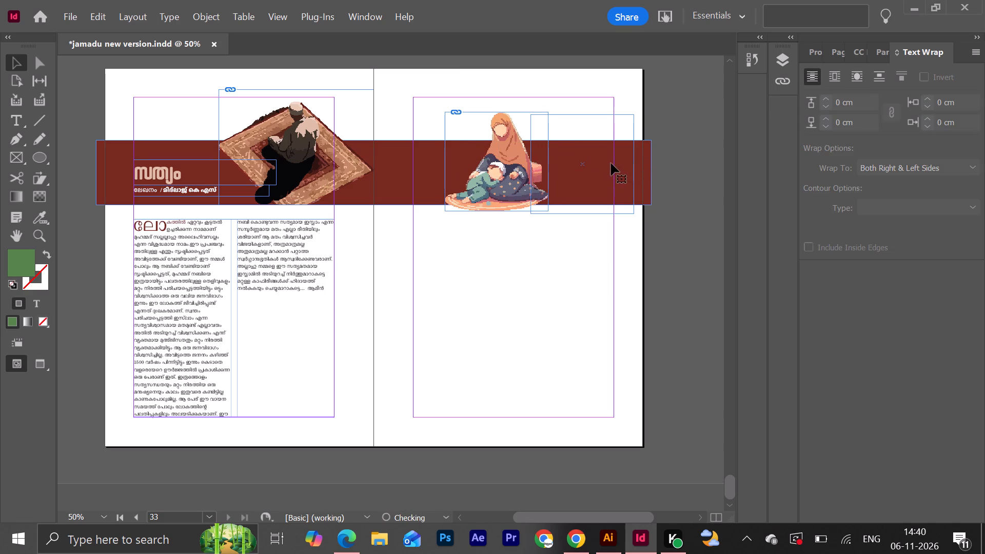
left_click_drag(607, 181, 606, 177)
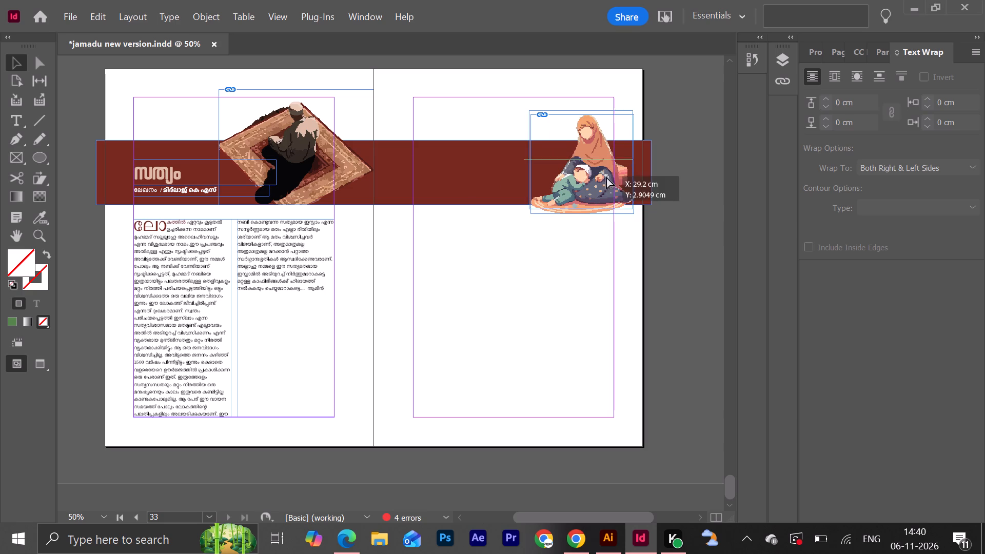
Fine-tune the mother-and-child illustration's position so its base sits on the banner's lower edge, slightly further in from page 33's outer edge.
left_click_drag(606, 177, 606, 174)
left_click(685, 159)
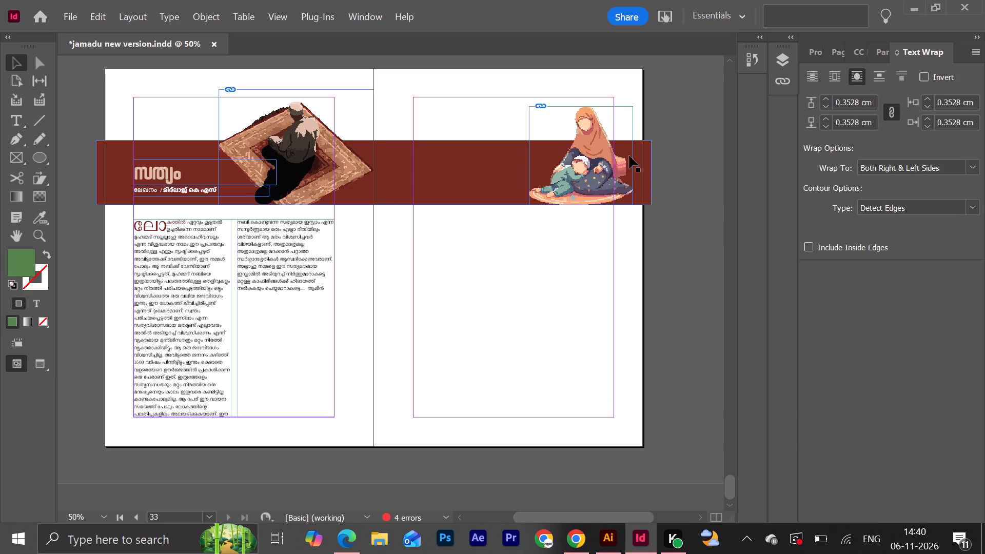
left_click(660, 205)
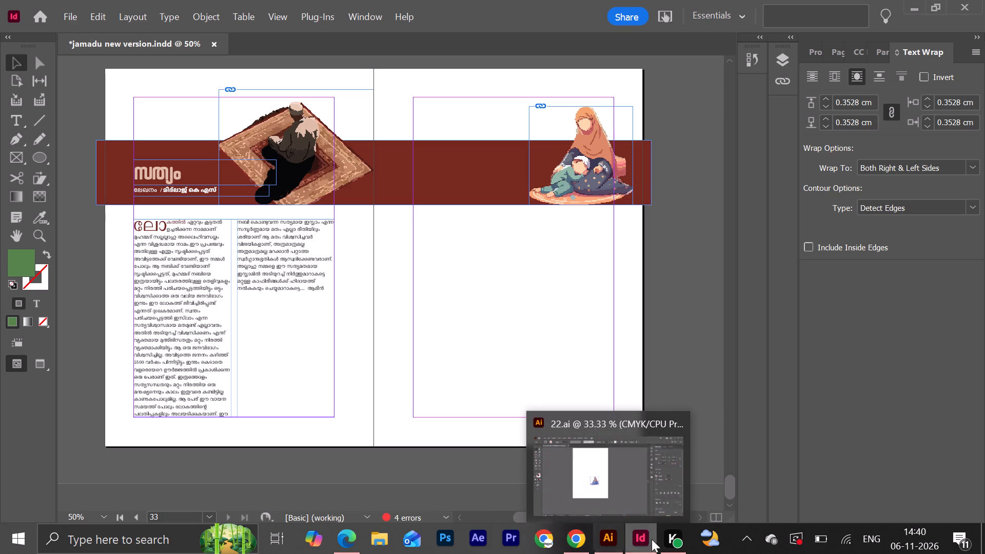
left_click(699, 375)
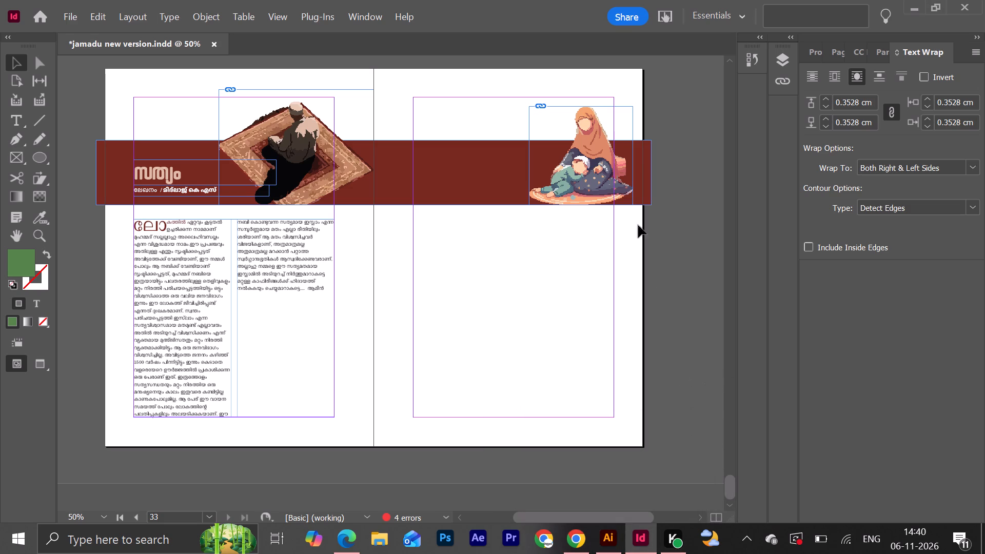
left_click_drag(618, 194, 613, 195)
left_click(701, 206)
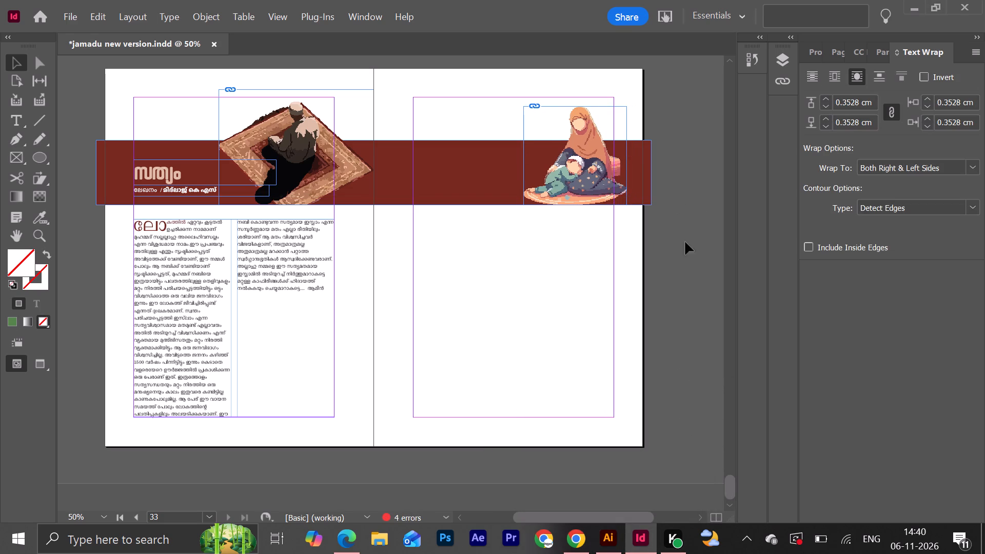
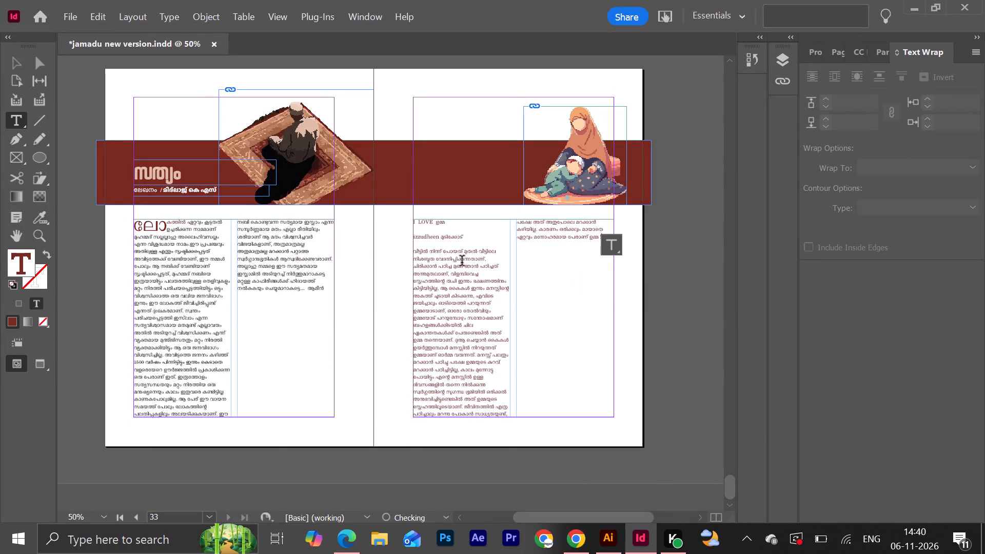
Select the "I LOVE ഉമ്മ" title and the author line above the article text on page 33.
left_click_drag(466, 240, 402, 215)
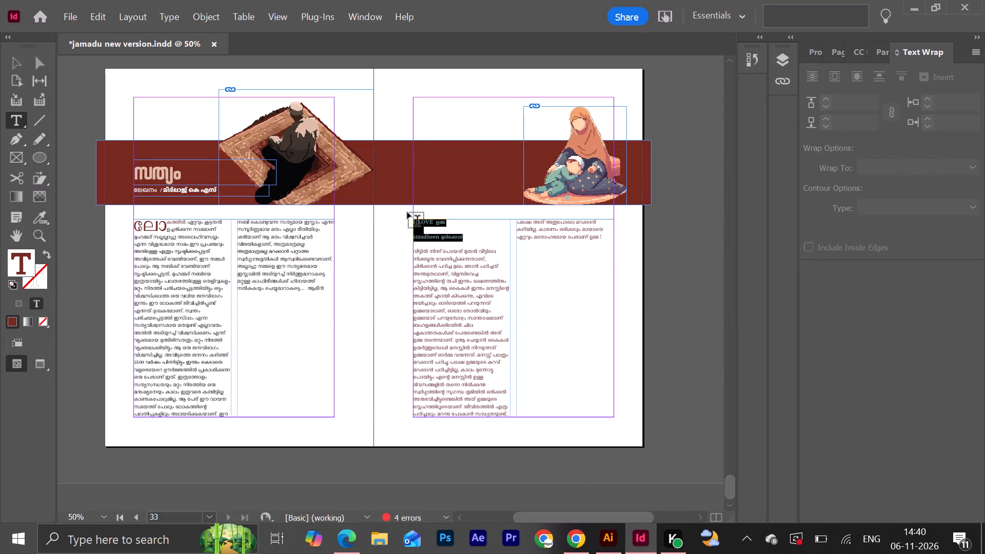
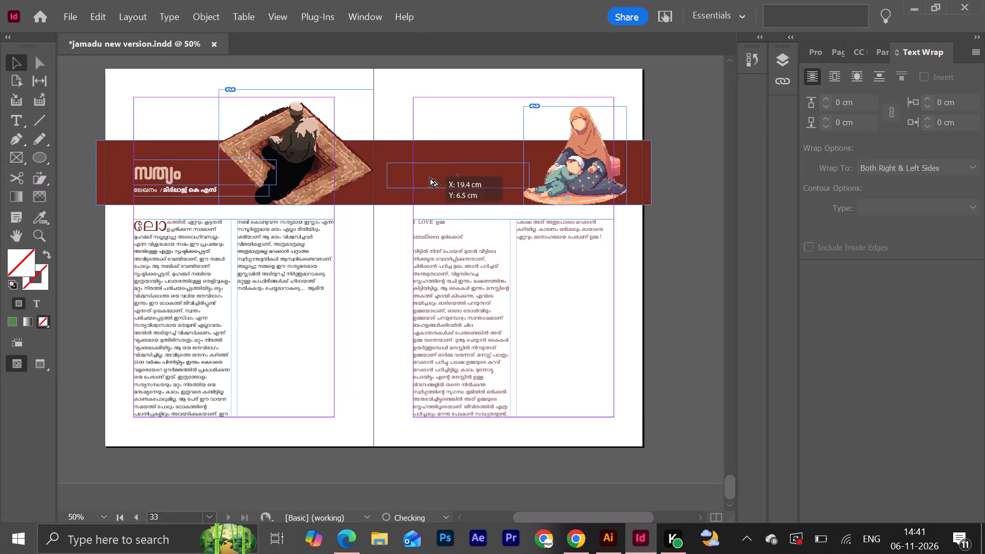
Align the duplicated title frame with page 33's text margin inside the red banner and replace its text with the copied "I LOVE ഉമ്മ".
left_click_drag(430, 177, 448, 170, "alt")
double_click(448, 170)
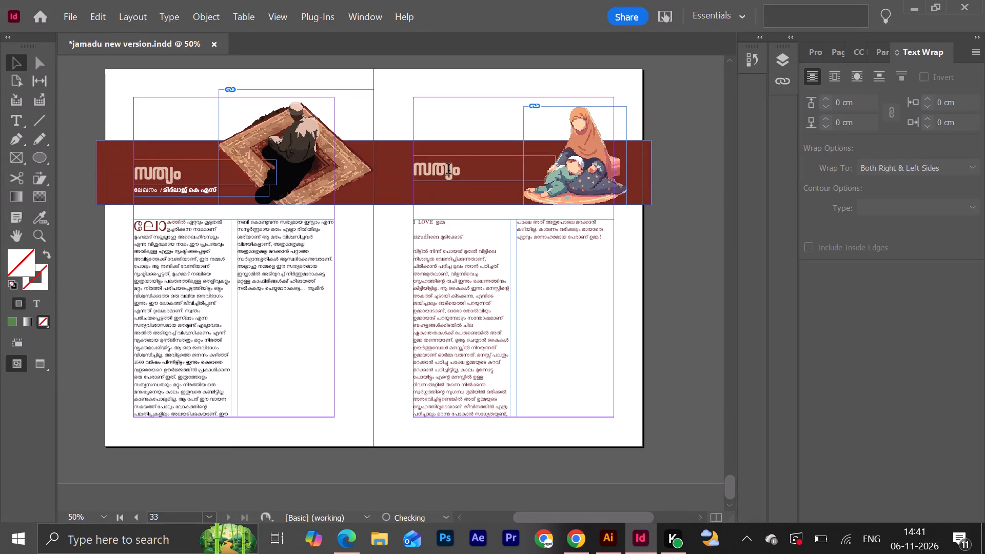
key("ctrl+a")
key("ctrl+v")
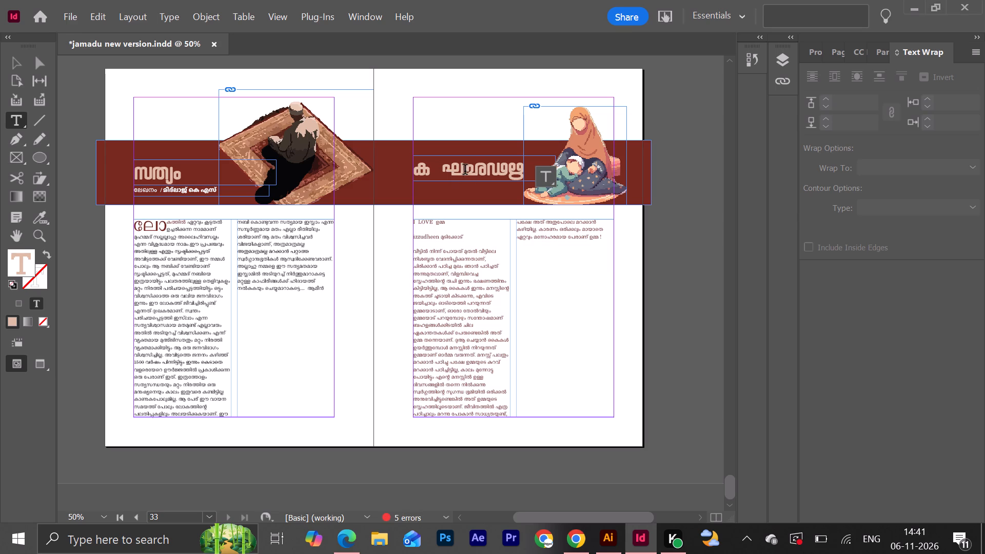
Set the first characters of the banner title, "I LO", in Anek Malayalam Bold.
double_click(469, 169)
left_click(483, 170)
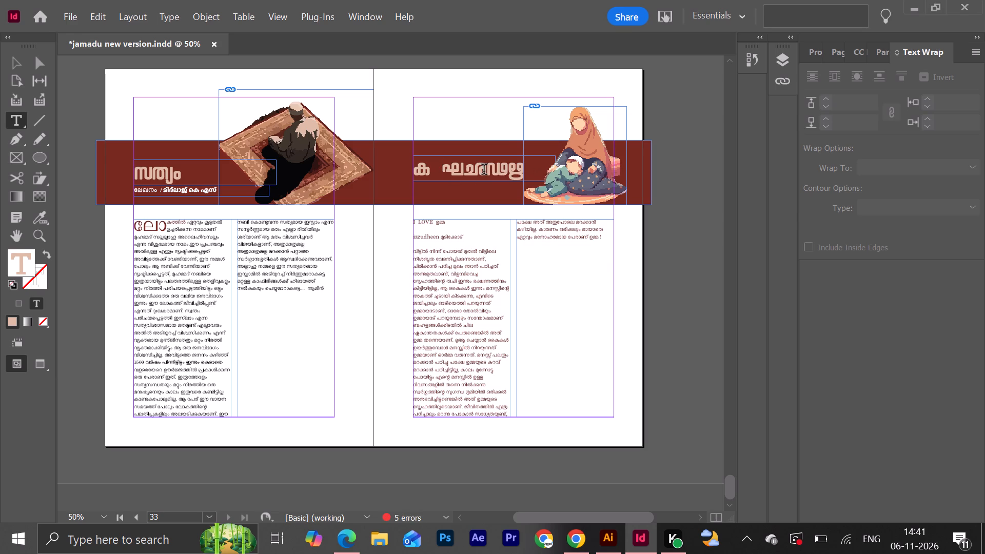
left_click_drag(484, 171, 407, 163)
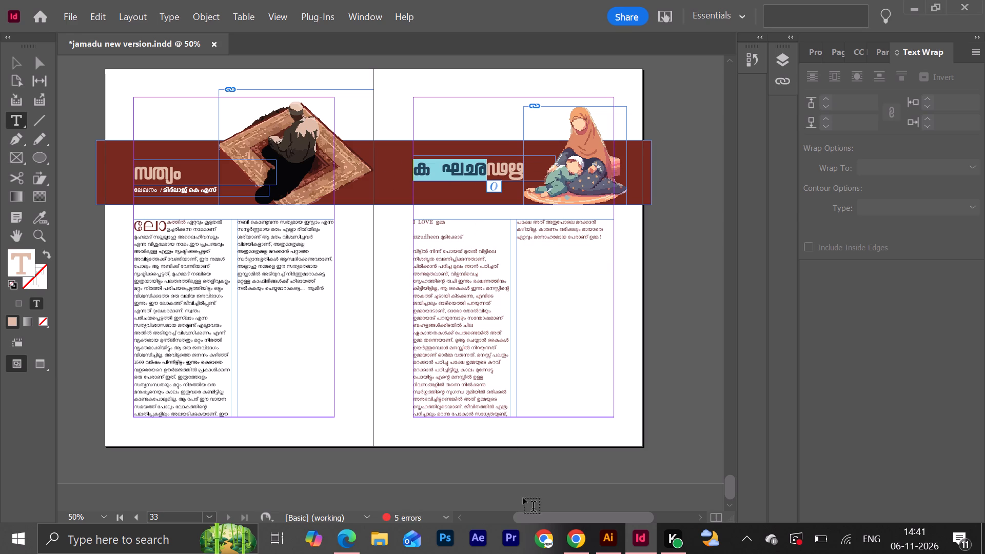
scroll(463, 203, "down", 2)
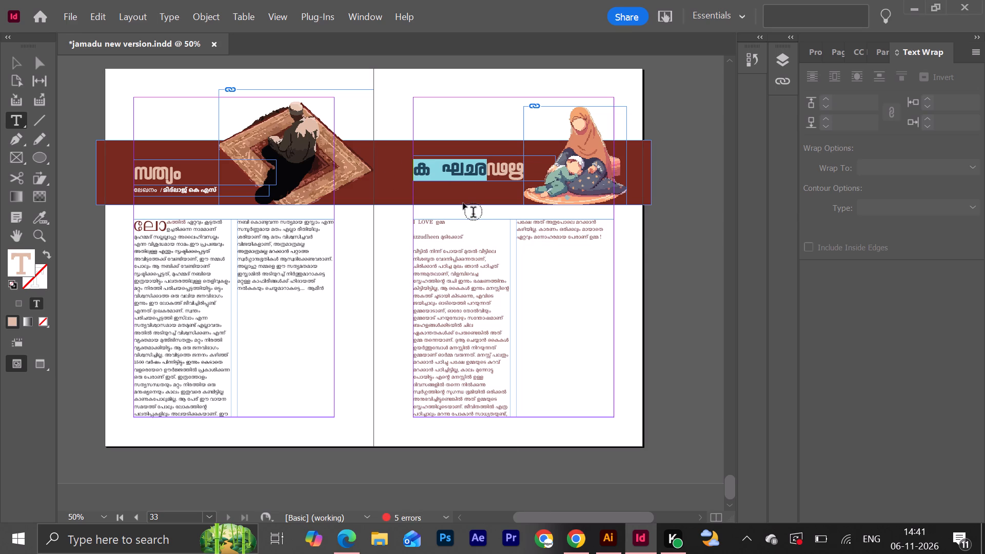
scroll(463, 203, "up", 2)
scroll(463, 203, "down", 3)
scroll(463, 203, "up", 1)
scroll(450, 215, "down", 1)
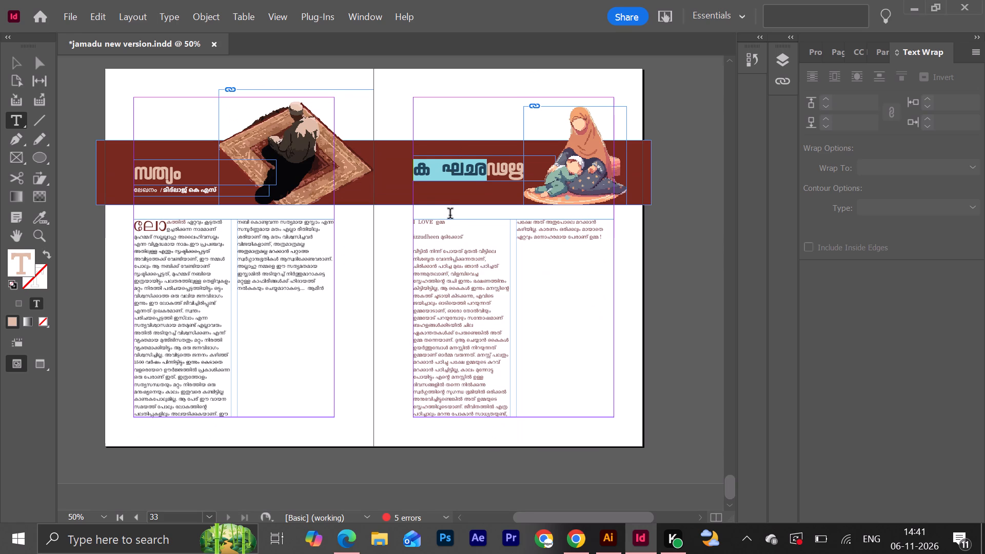
scroll(450, 215, "down", 1)
scroll(450, 214, "up", 1)
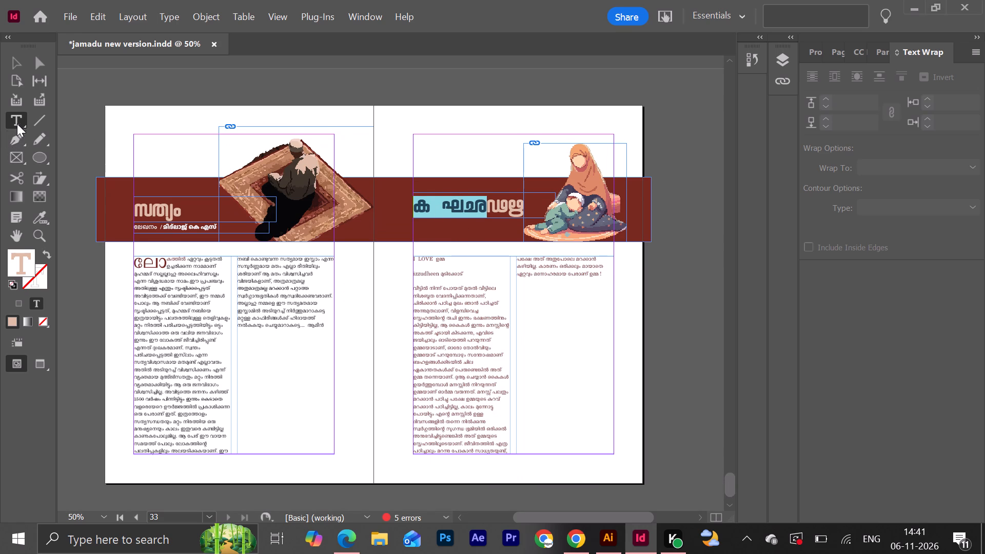
left_click(17, 122)
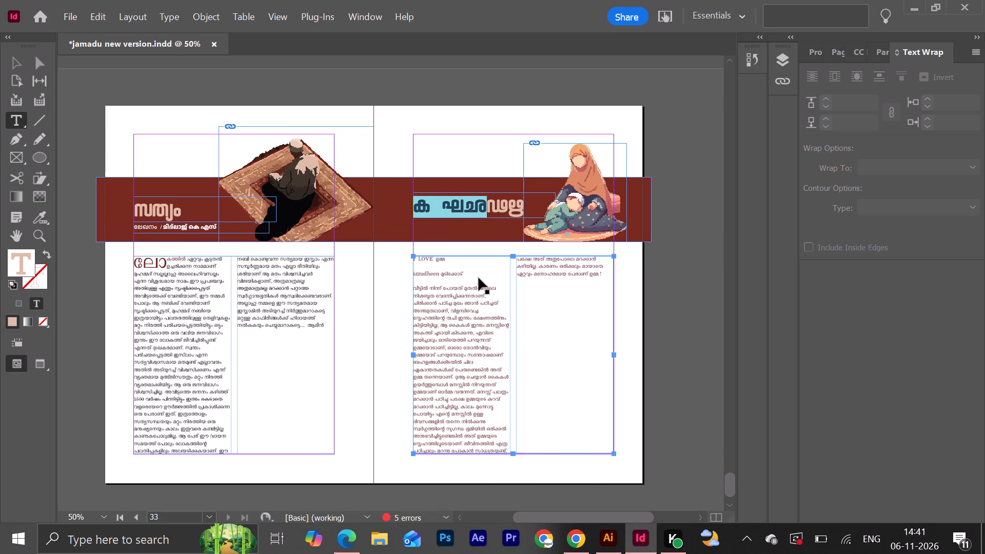
key("ctrl+t")
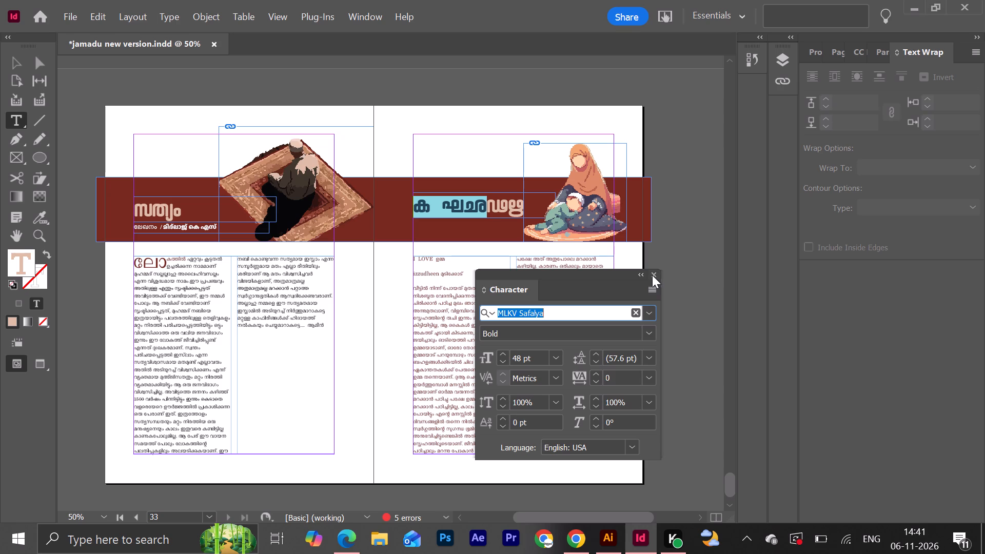
type("anek")
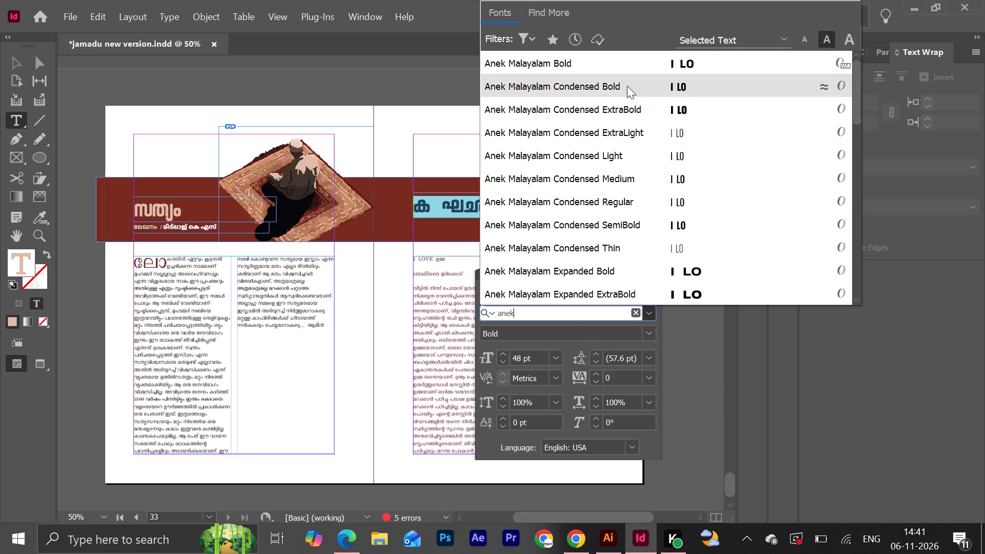
left_click(632, 73)
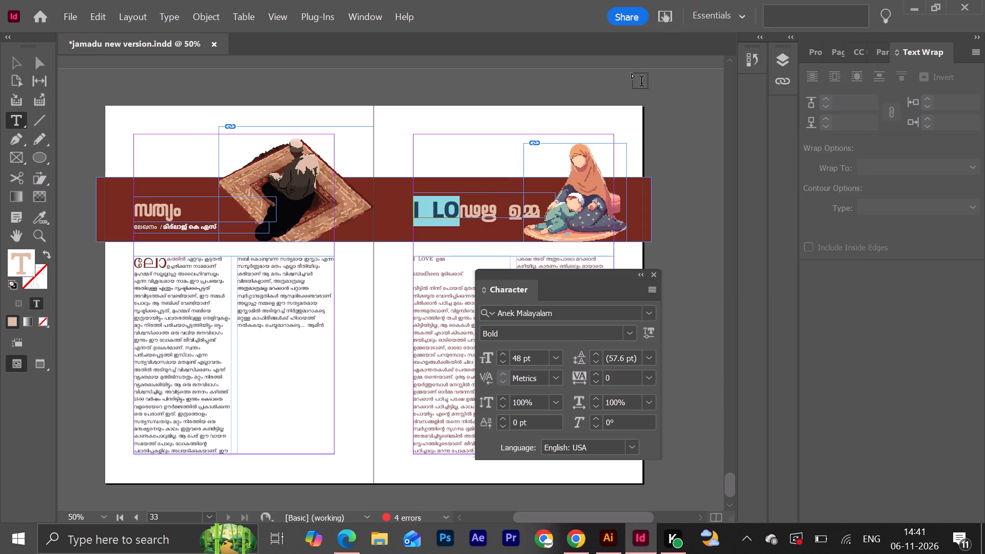
Set the remaining English letters of "LOVE" in the banner title in Anek Malayalam Bold.
left_click(495, 215)
left_click_drag(495, 215, 475, 219)
left_click(533, 310)
type("anek")
left_click(623, 66)
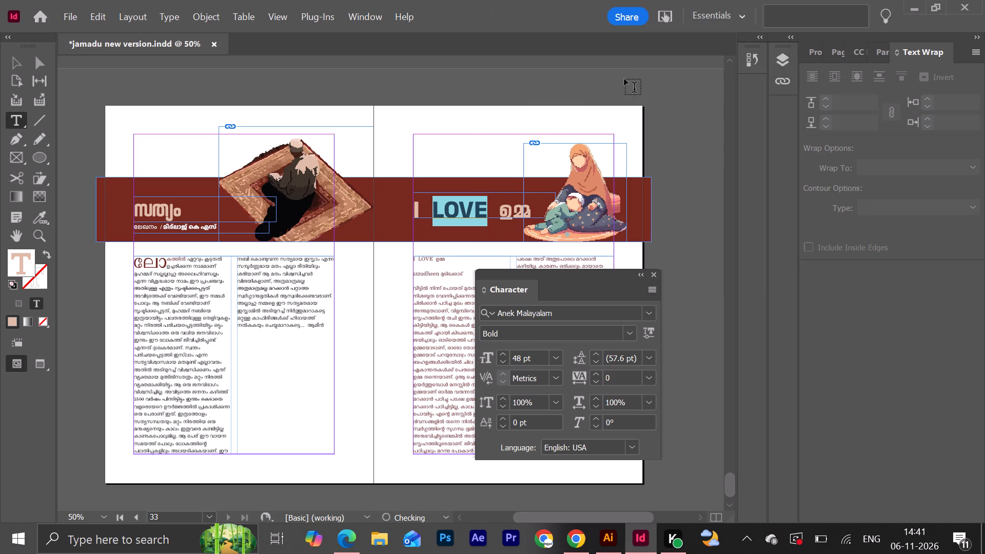
left_click(13, 65)
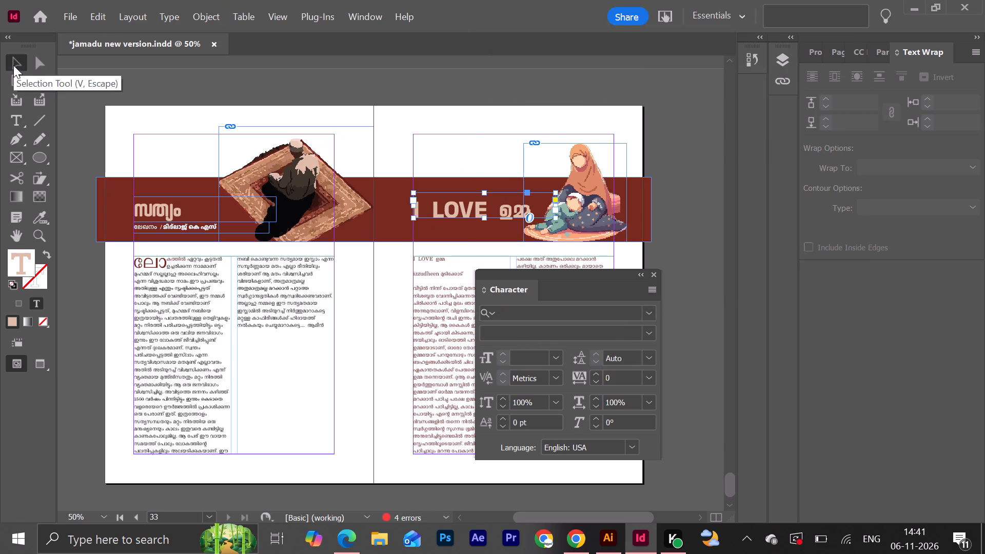
left_click(382, 99)
Cut the word "ഉമ്മ" out of the banner title, leaving only "I LOVE" in the frame.
double_click(513, 212)
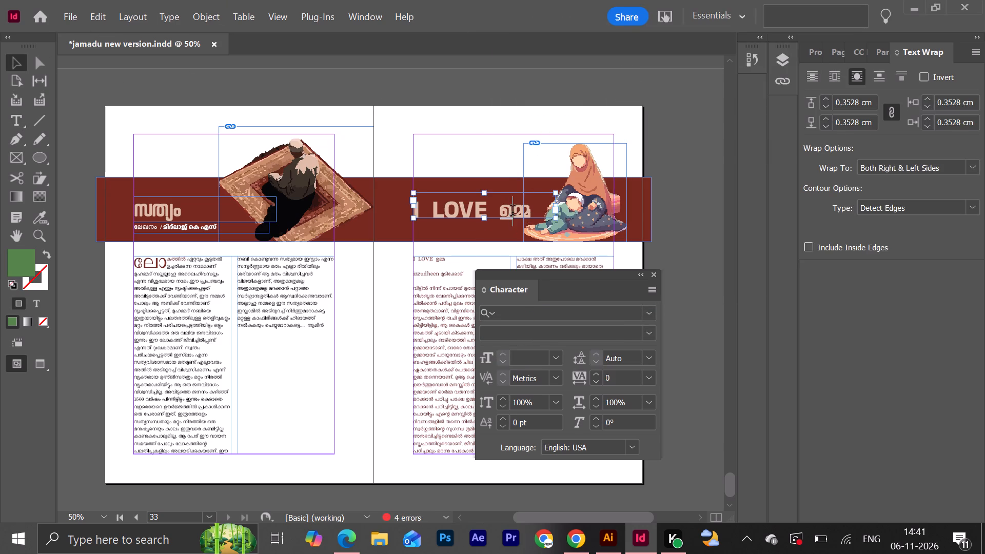
left_click_drag(501, 215, 552, 212)
double_click(506, 214)
triple_click(511, 214)
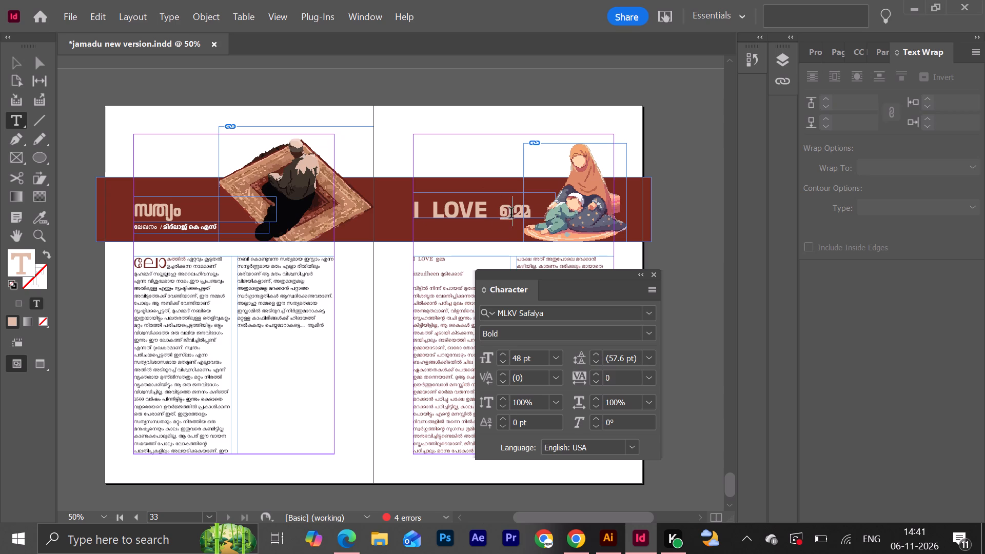
triple_click(512, 216)
triple_click(513, 216)
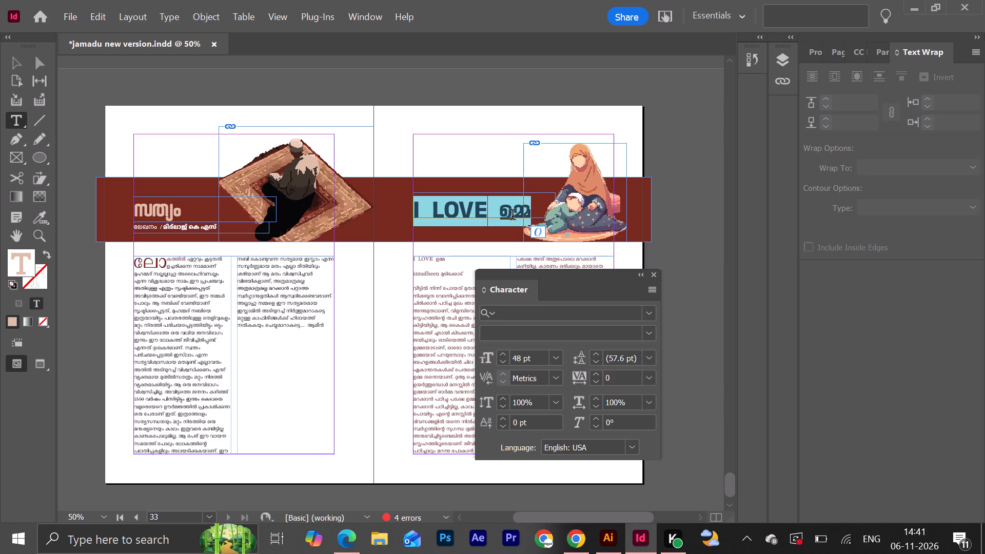
left_click(513, 216)
double_click(513, 216)
triple_click(513, 216)
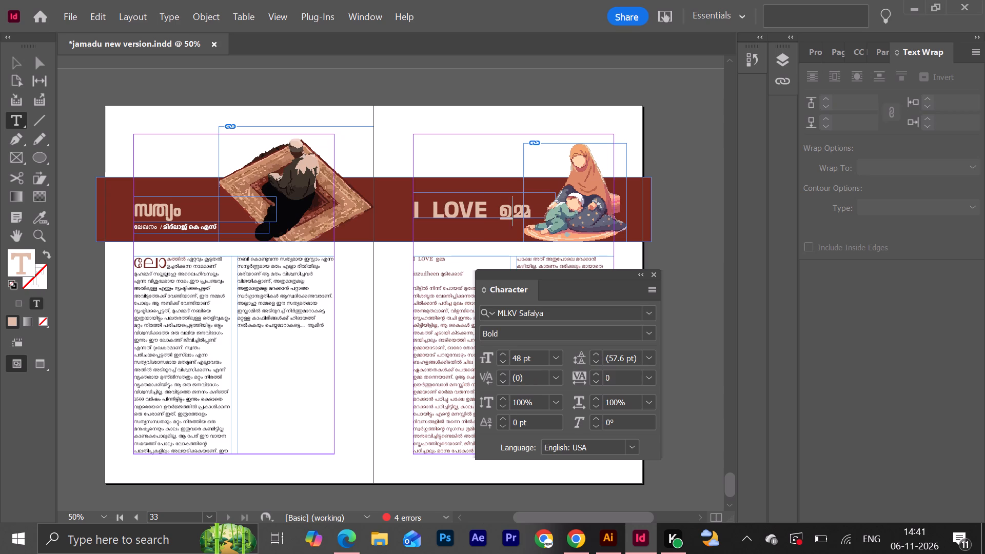
triple_click(513, 216)
double_click(513, 216)
triple_click(509, 213)
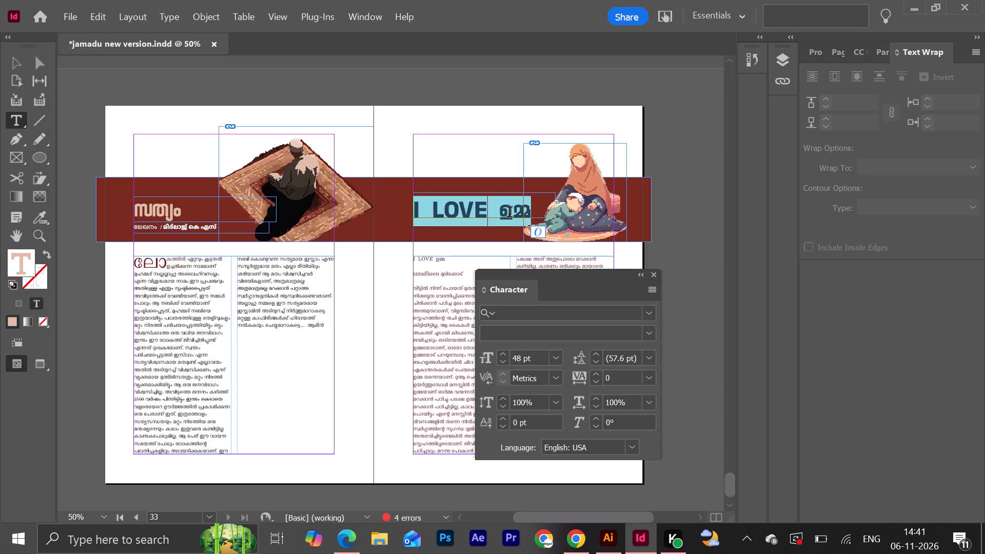
triple_click(509, 213)
triple_click(509, 213)
triple_click(509, 213)
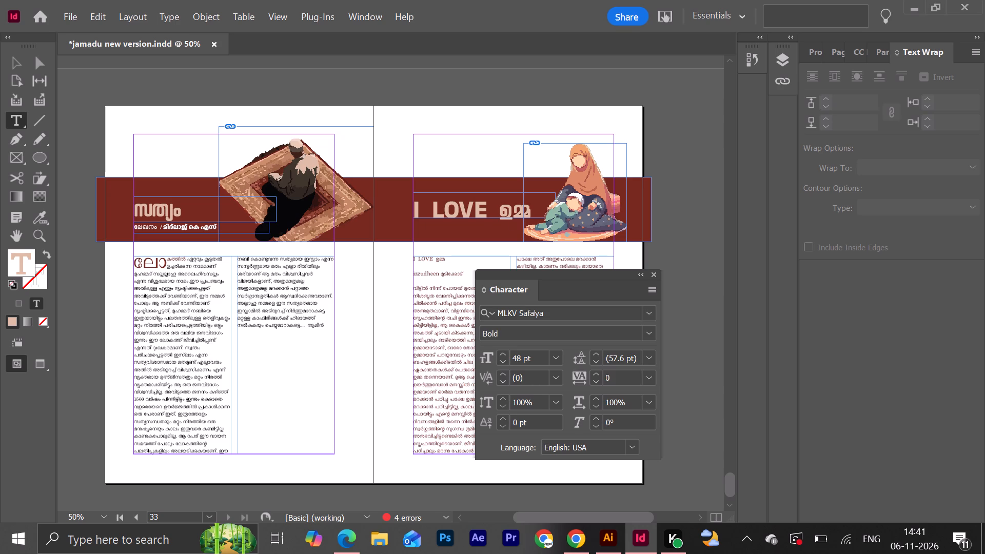
triple_click(509, 213)
triple_click(509, 213)
triple_click(510, 212)
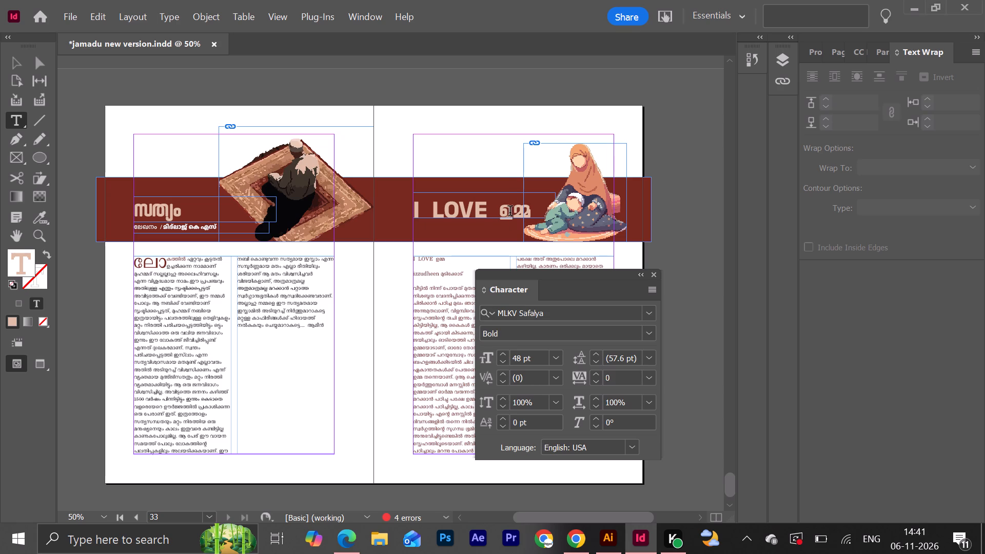
triple_click(510, 212)
triple_click(510, 212)
triple_click(510, 212)
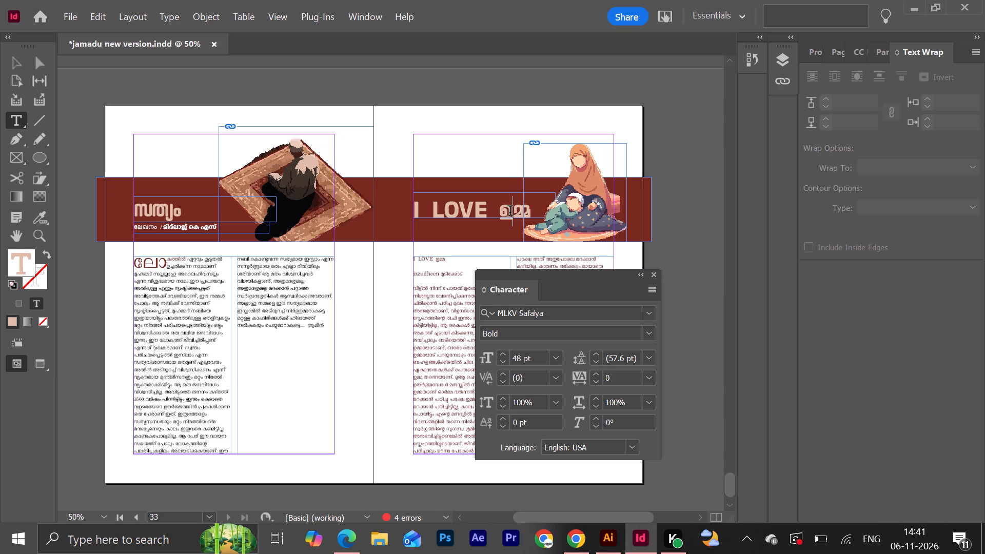
left_click(510, 212)
triple_click(502, 210)
triple_click(503, 211)
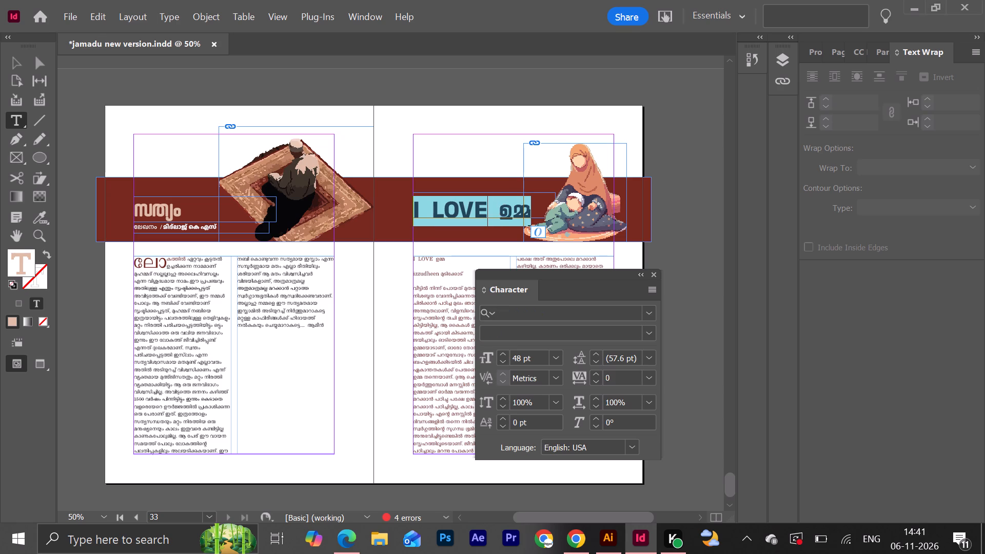
triple_click(503, 211)
left_click_drag(503, 211, 531, 213)
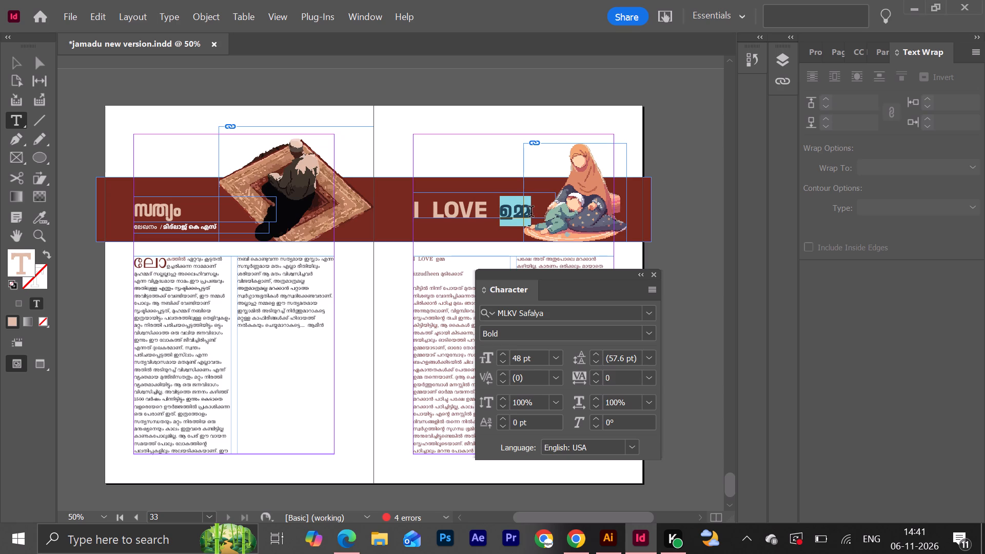
key("ctrl+x")
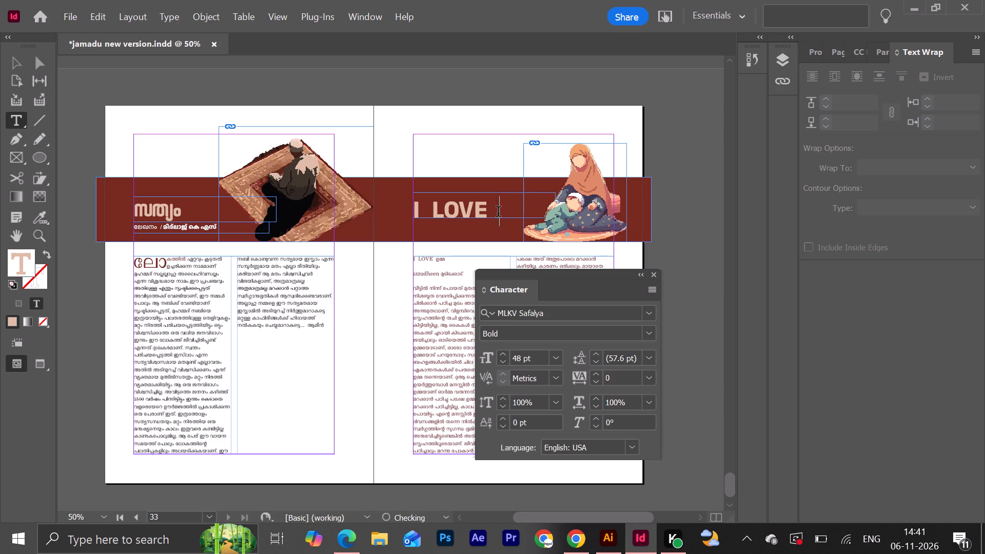
Duplicate the "I LOVE" frame and stack the two frames as two title lines within the red banner.
left_click(15, 69)
left_click(454, 205)
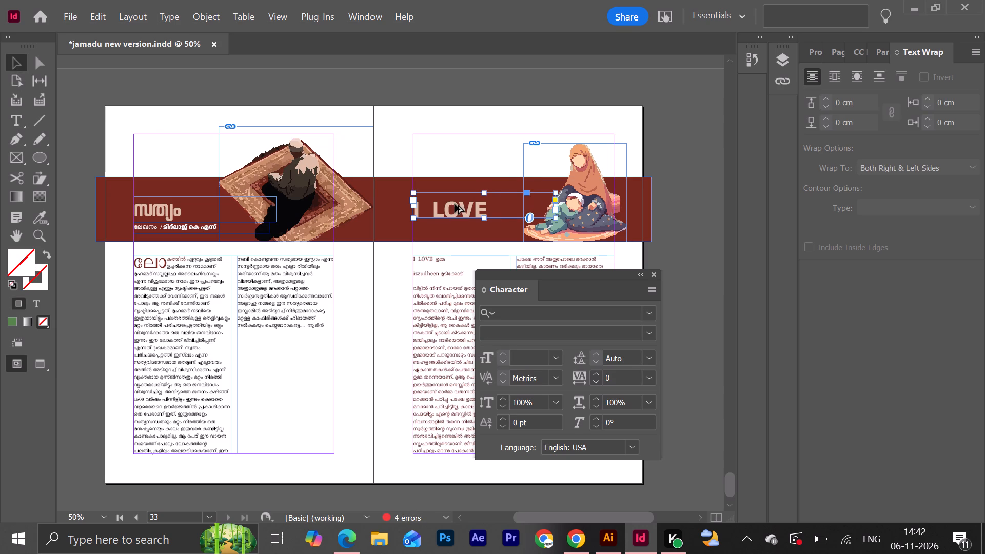
left_click_drag(455, 204, 455, 231, "alt")
left_click_drag(455, 208, 455, 207)
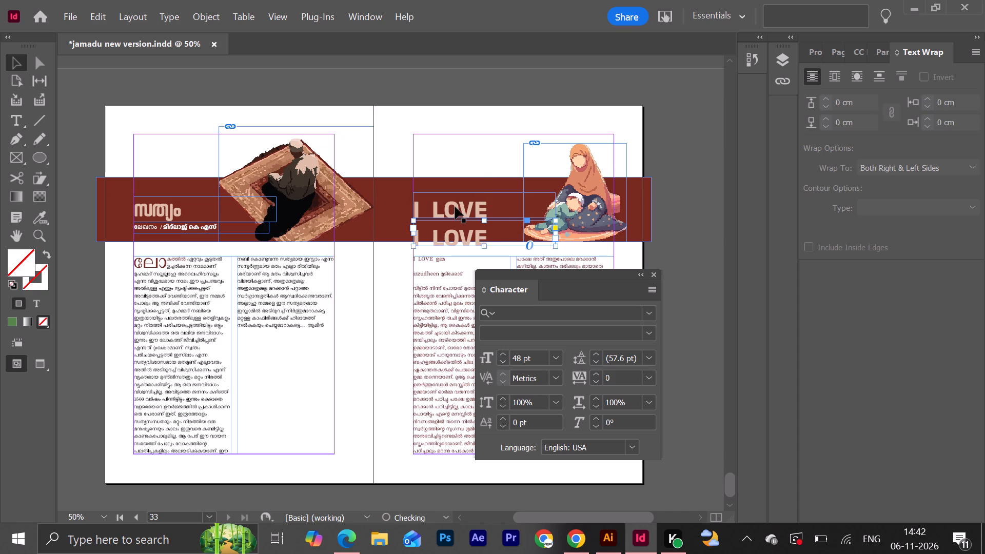
left_click_drag(455, 207, 454, 193)
left_click_drag(458, 232, 456, 207)
Replace the text of the lower duplicate title frame with the cut word "ഉമ്മ".
double_click(456, 207)
key("ctrl+a")
key("ctrl+v")
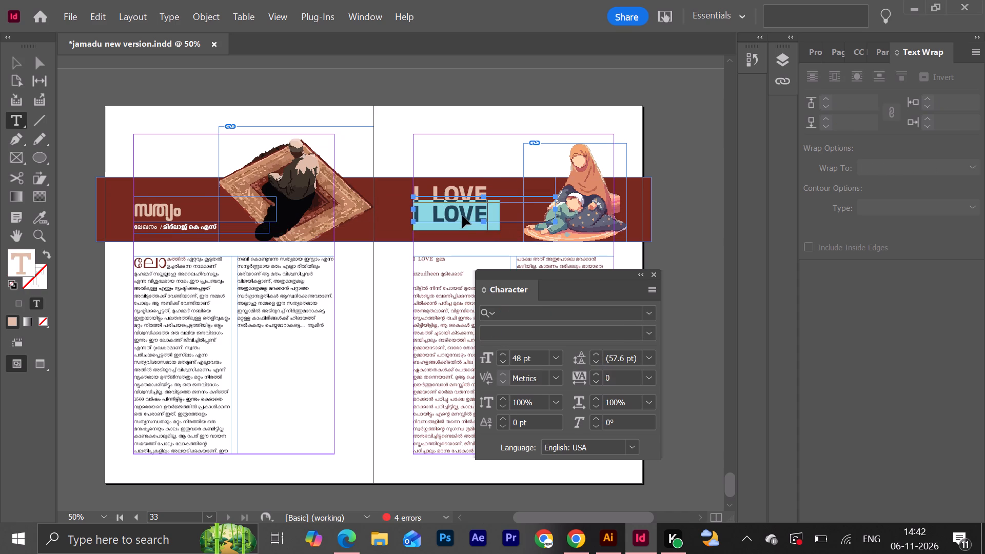
Position the "ഉമ്മ" frame just below "I LOVE", slightly indented from the start of the upper line.
left_click(11, 60)
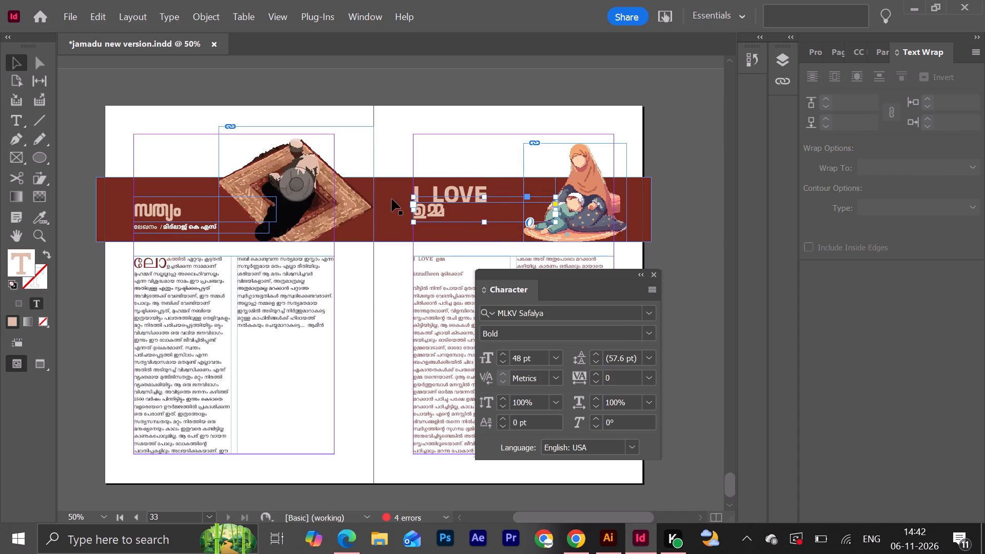
left_click_drag(438, 213, 459, 219)
left_click_drag(460, 219, 457, 217)
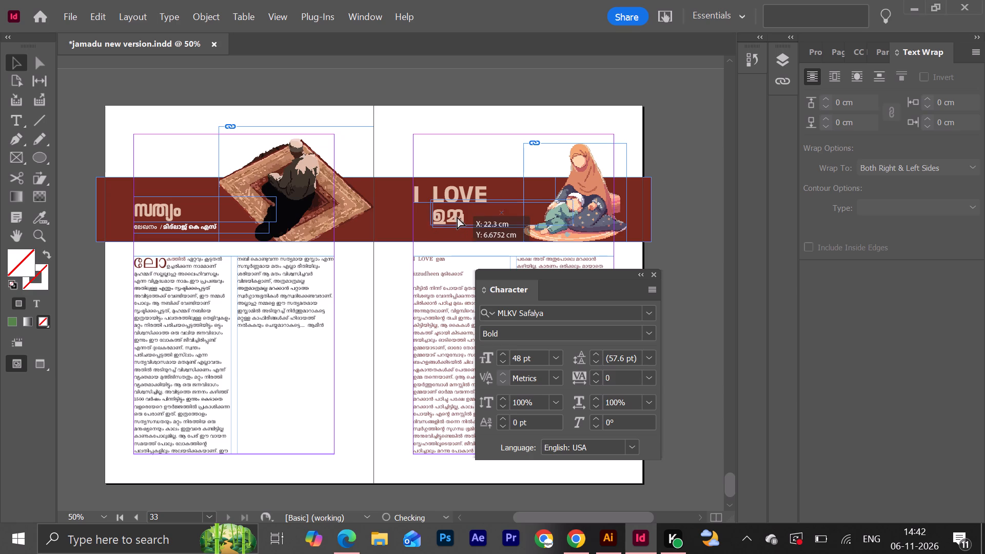
left_click_drag(457, 217, 454, 217)
left_click(452, 215)
left_click(450, 213)
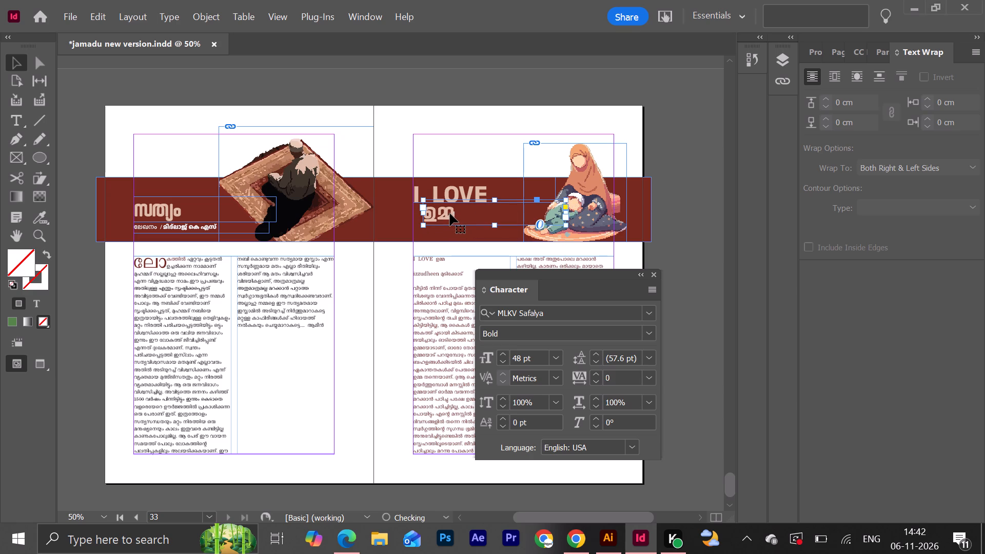
Set the font size of "ഉമ്മ" in the banner title to 60 pt.
double_click(444, 213)
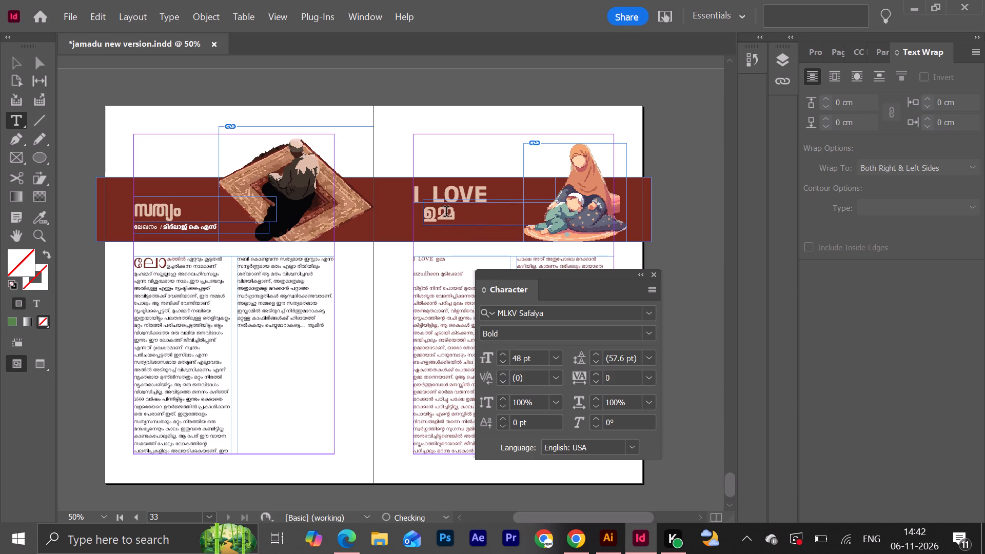
double_click(446, 213)
left_click(556, 353)
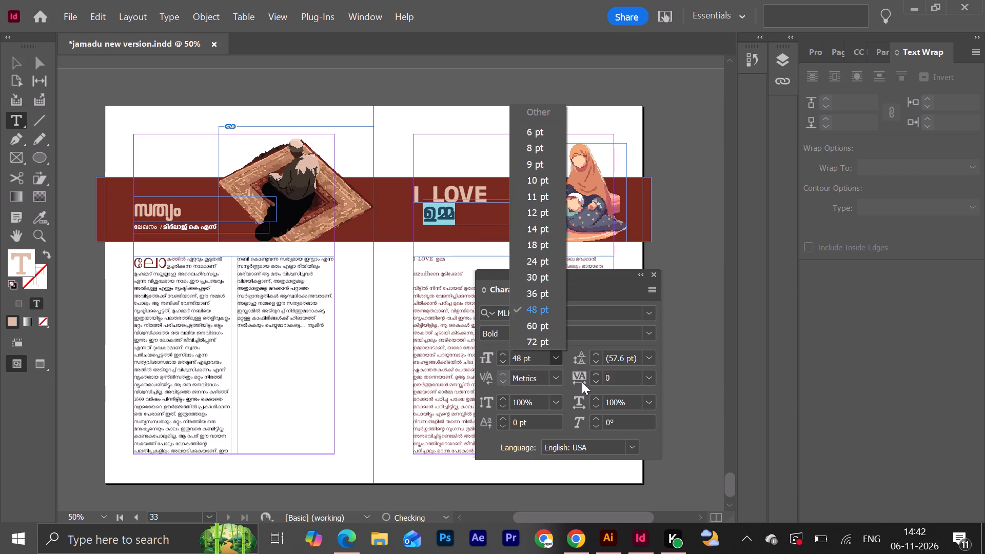
left_click(546, 325)
left_click(20, 57)
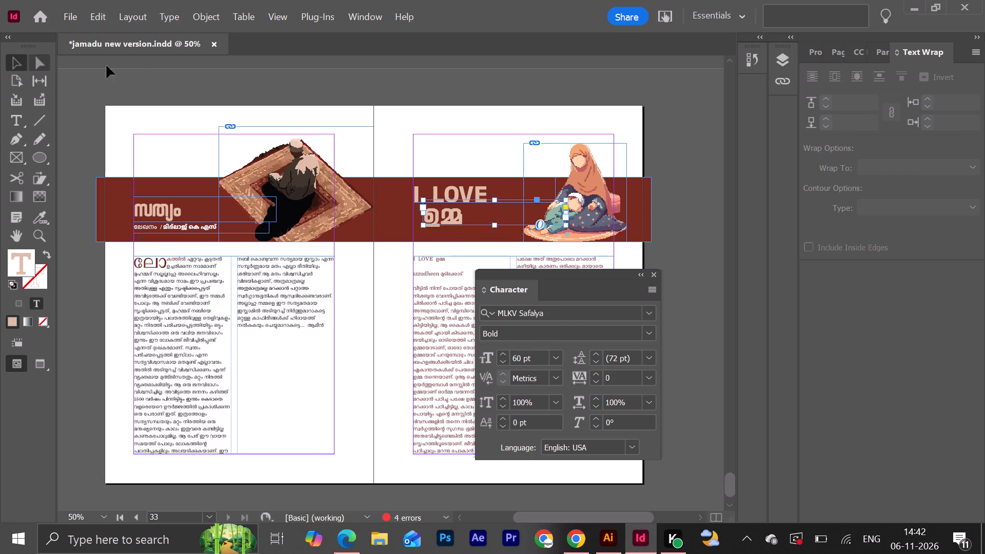
left_click(425, 73)
Check the spread in full-screen presentation view and return to the layout.
key("shift+w")
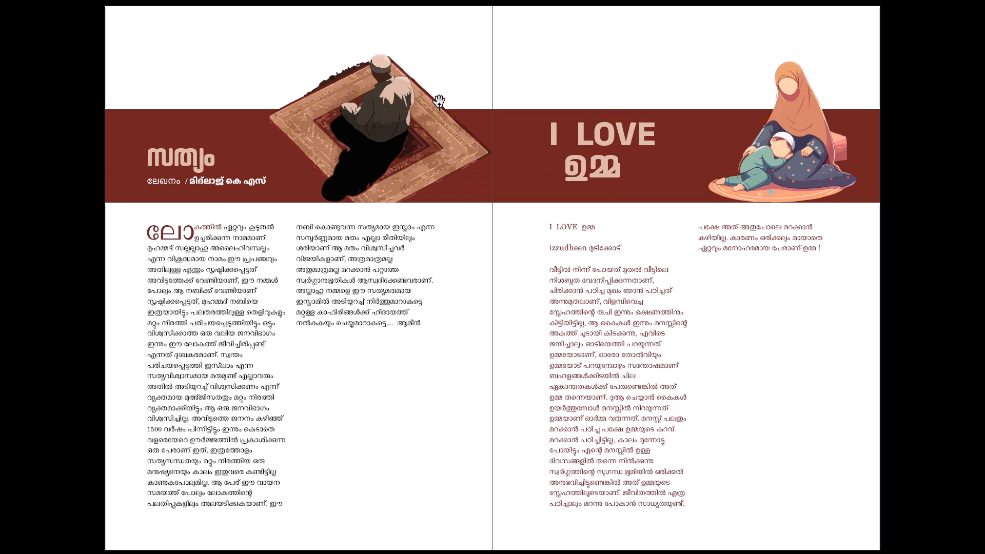
key("shift+w")
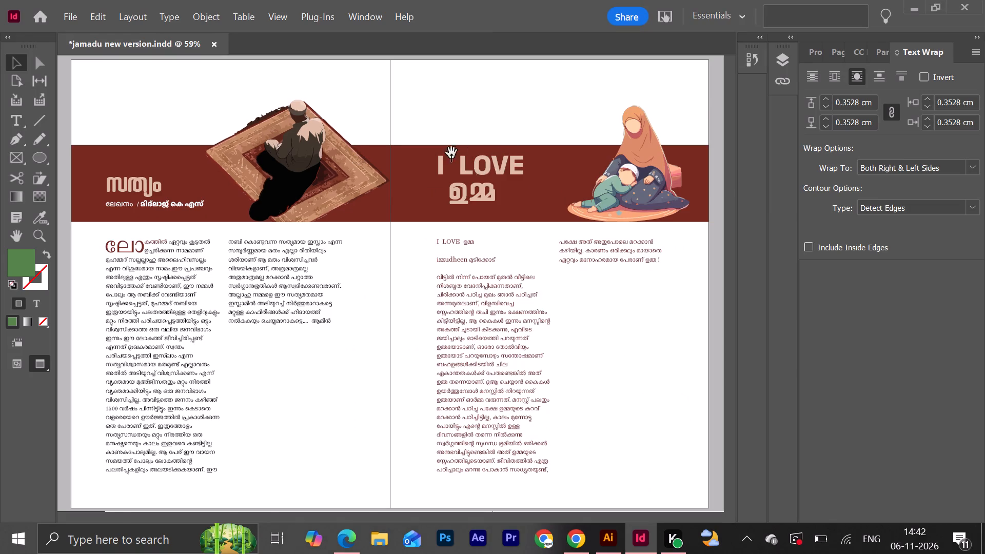
Collapse the floating Character panel to an icon and dock it with the other collapsed panels beside Text Wrap.
left_click(14, 121)
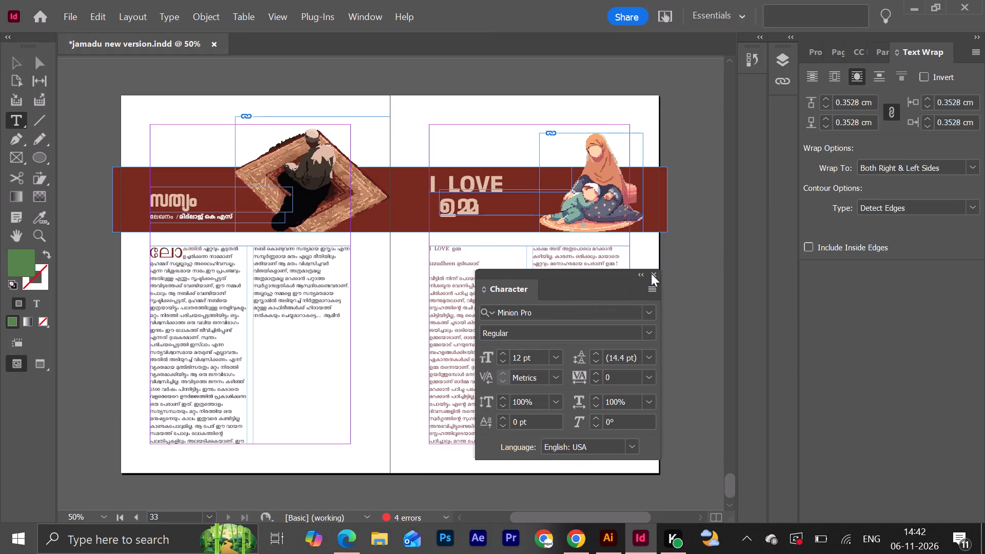
left_click(641, 273)
left_click_drag(515, 275, 716, 260)
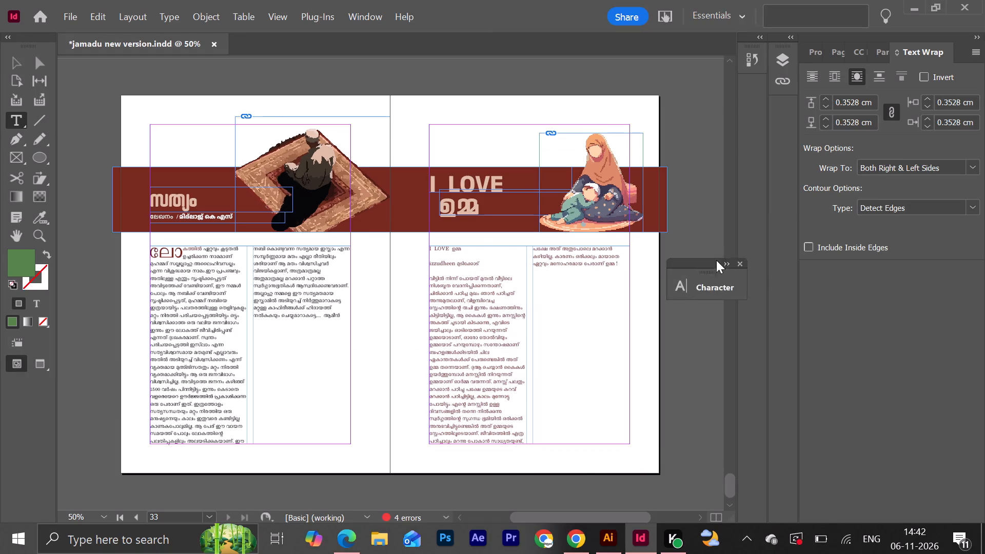
left_click_drag(716, 260, 784, 110)
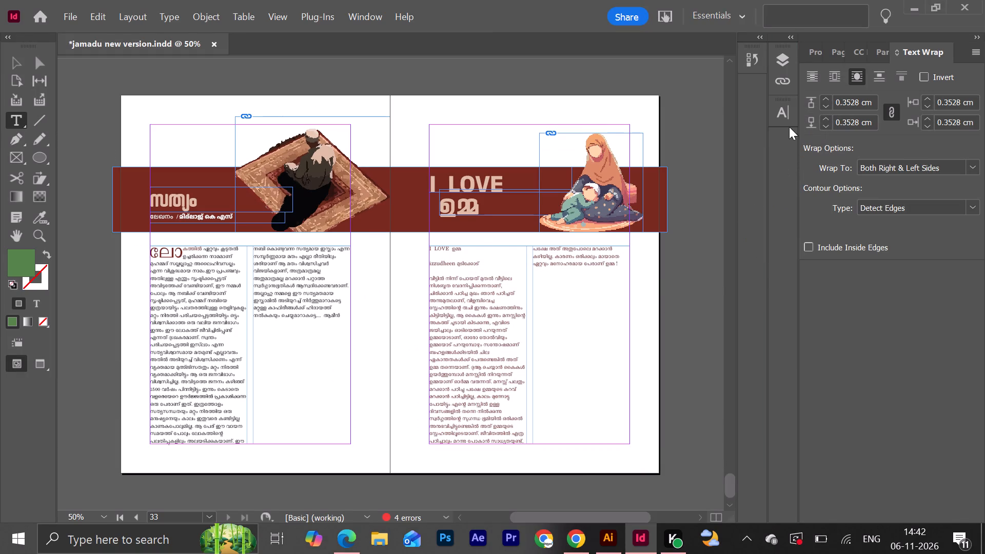
Delete the repeated title and author lines and the blank lines above the first paragraph of page 33's body text.
double_click(455, 212)
left_click(469, 302)
left_click_drag(502, 268, 432, 257)
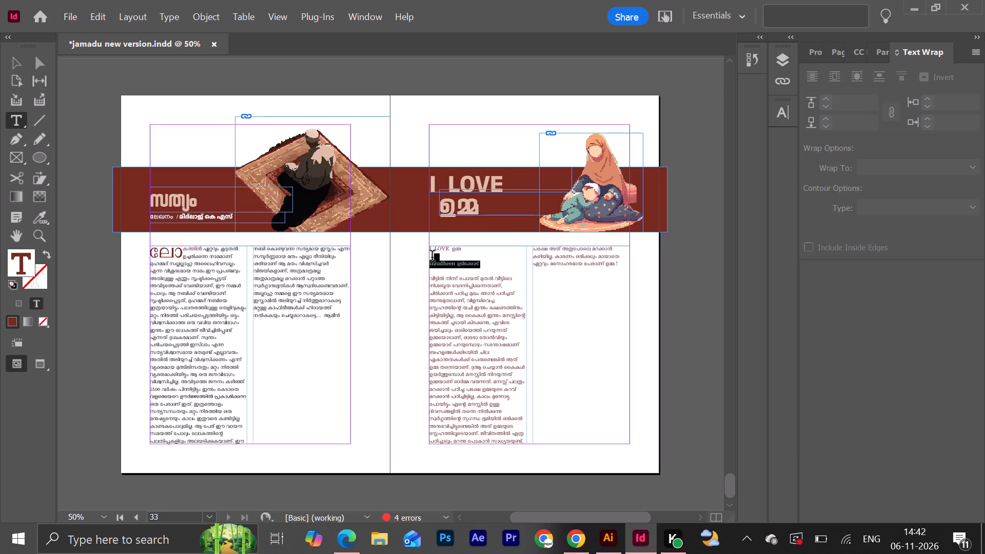
left_click_drag(432, 257, 403, 251)
key("BackSpace")
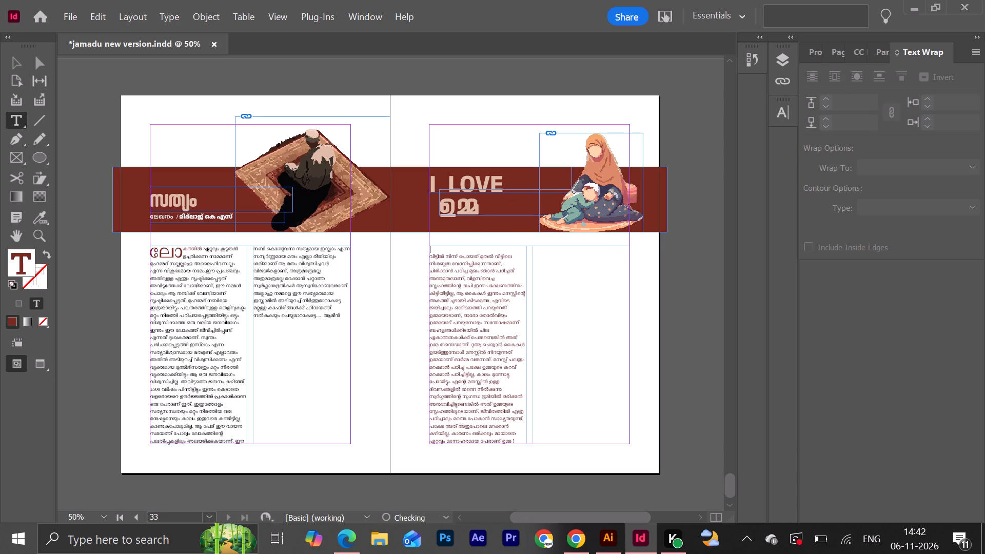
key("Down")
key("BackSpace")
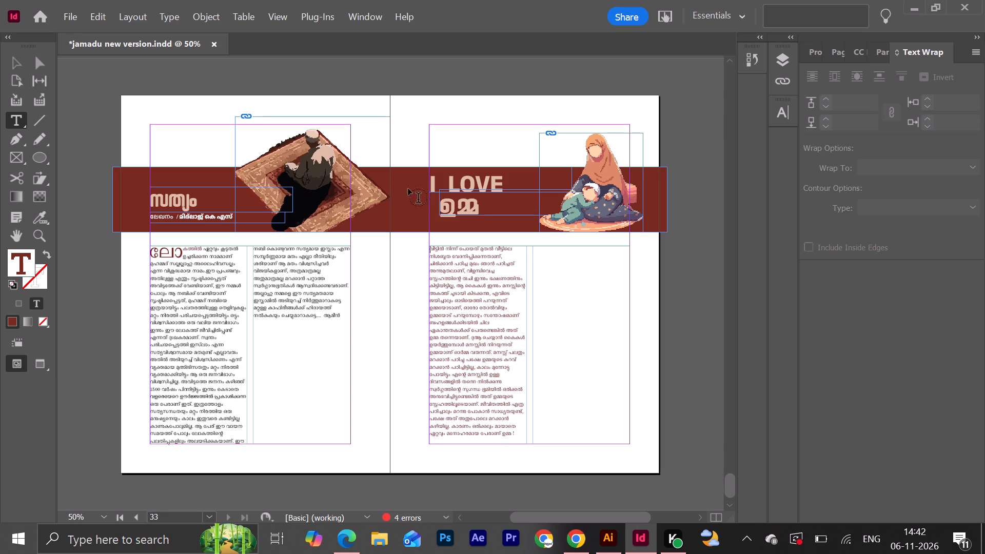
left_click(18, 68)
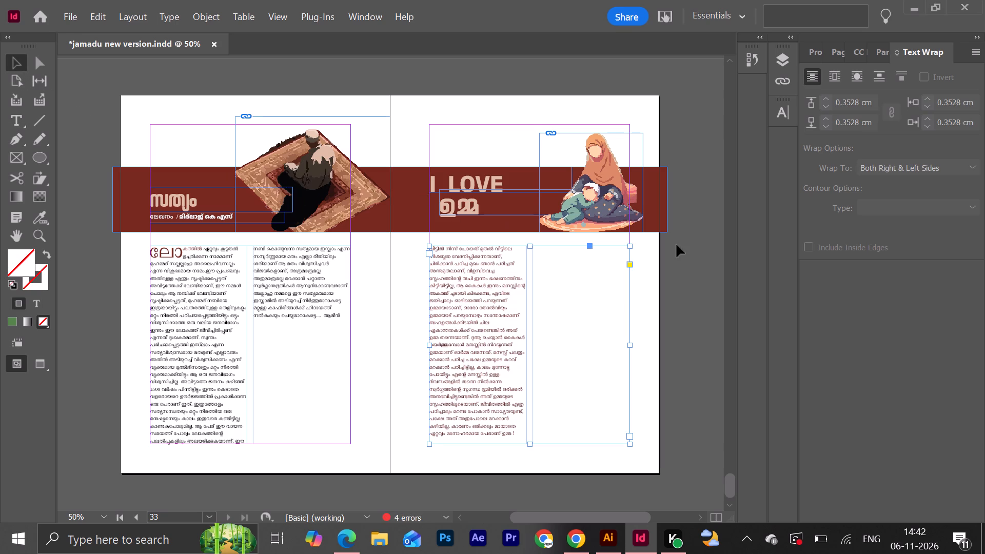
left_click(682, 245)
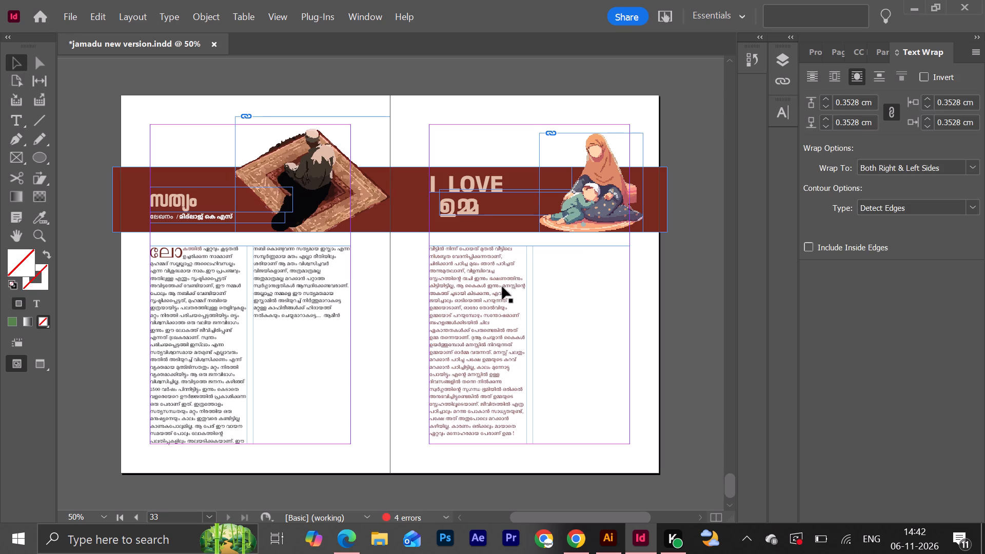
Split page 33's body text into three paragraphs separated by blank lines, breaking after "ഉമ്മ തന്നെയാണ്." and before "ജീവിതത്തിൽ".
double_click(502, 287)
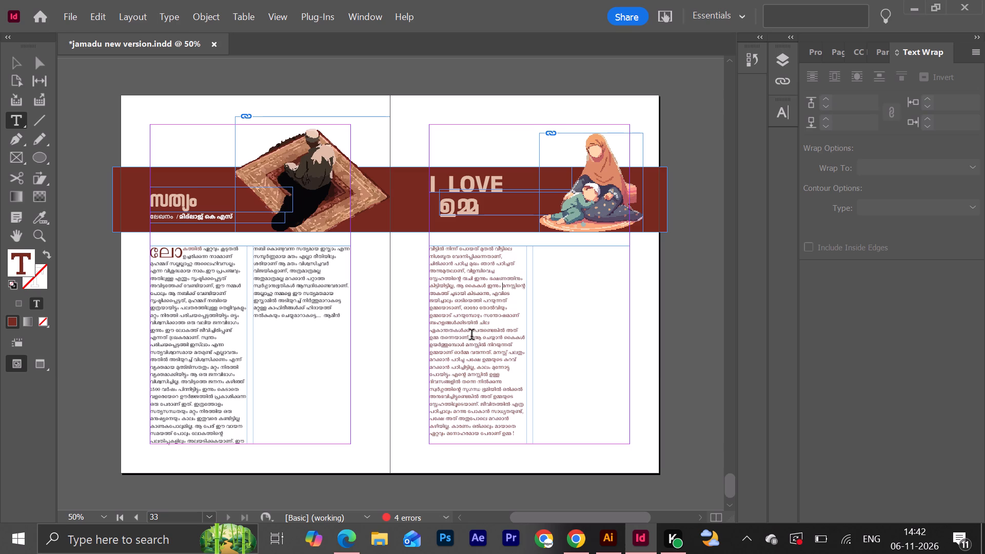
left_click(470, 339)
key("Return")
key("Return")
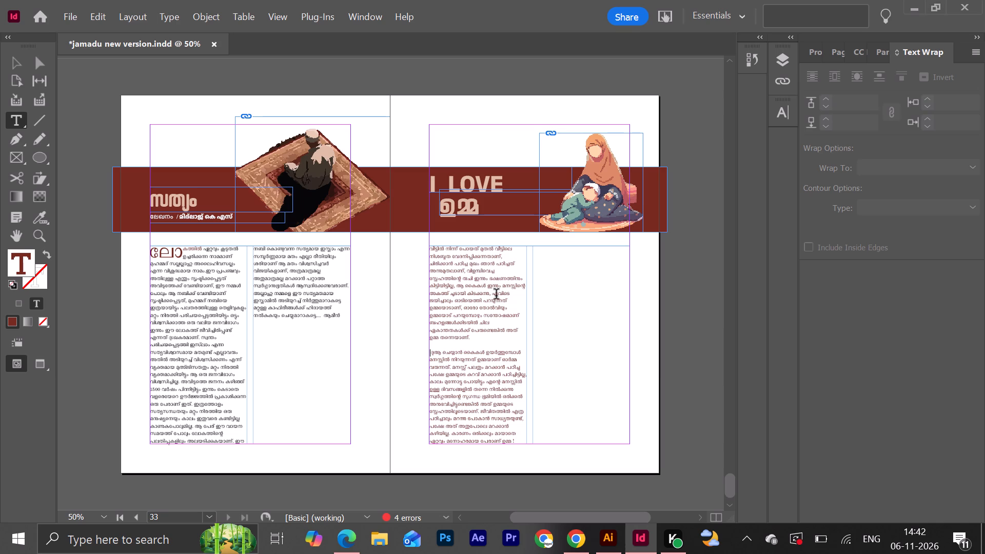
left_click(479, 415)
key("Right")
key("space")
key("space")
key("Return")
key("Return")
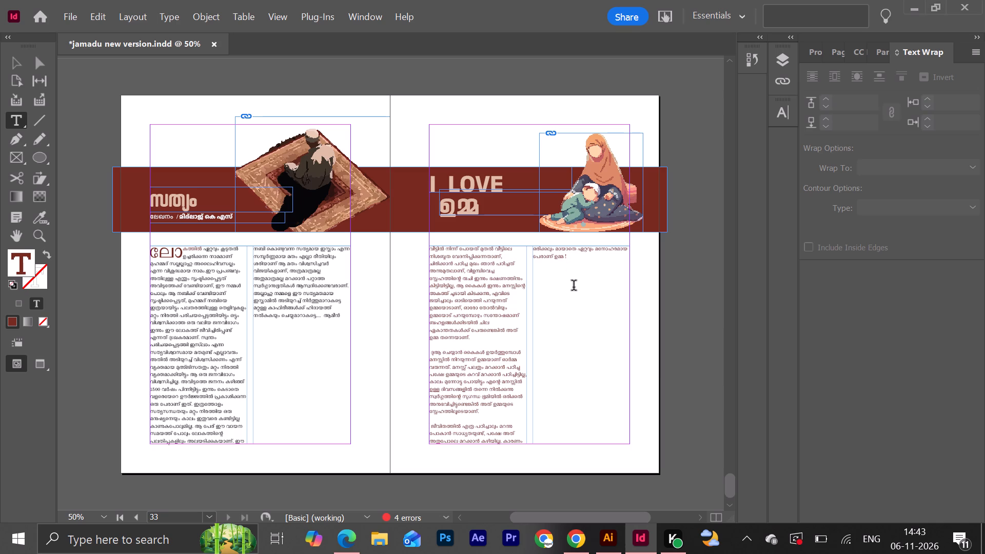
left_click(12, 66)
left_click(464, 109)
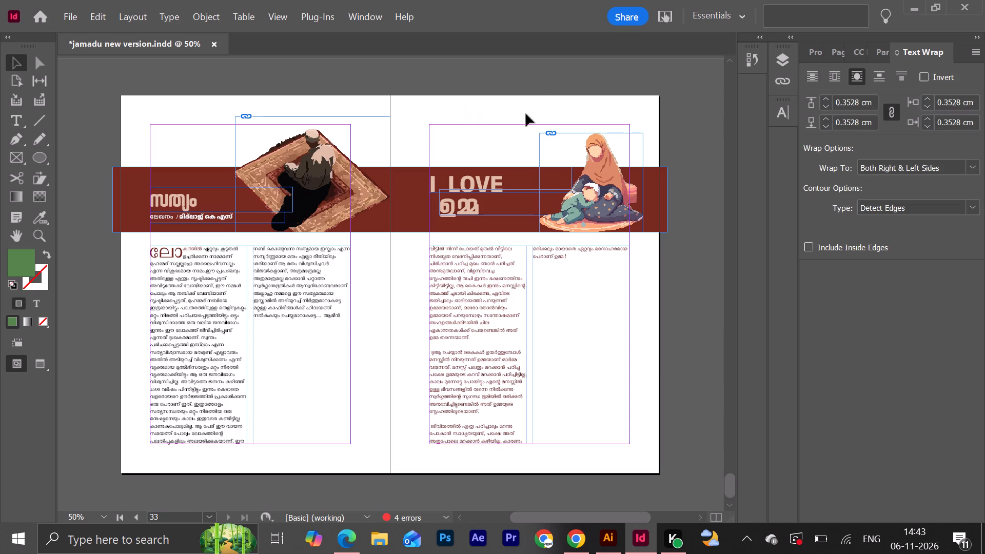
left_click(538, 85)
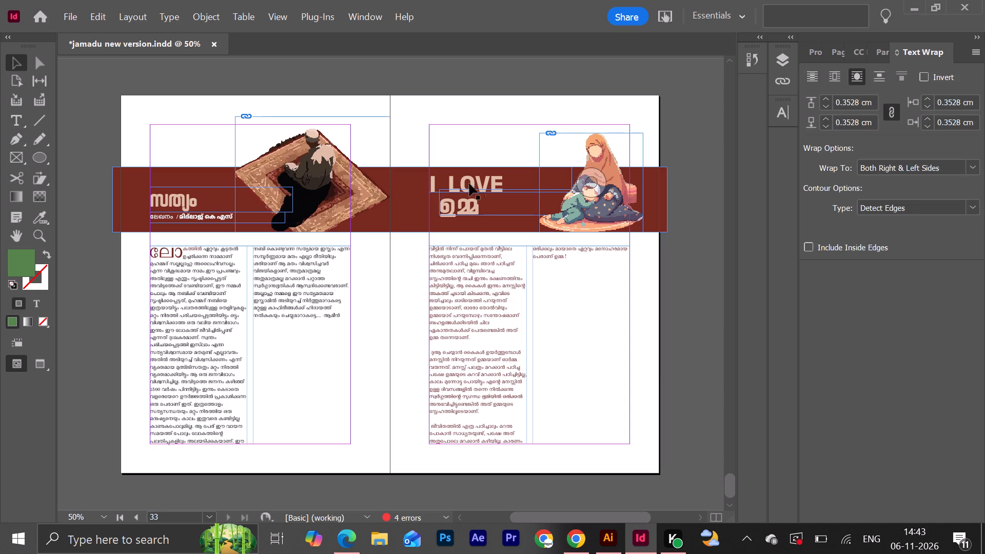
Sample a colour theme from the mother-and-child illustration and fill page 33's banner with its peach colour.
left_click(403, 197)
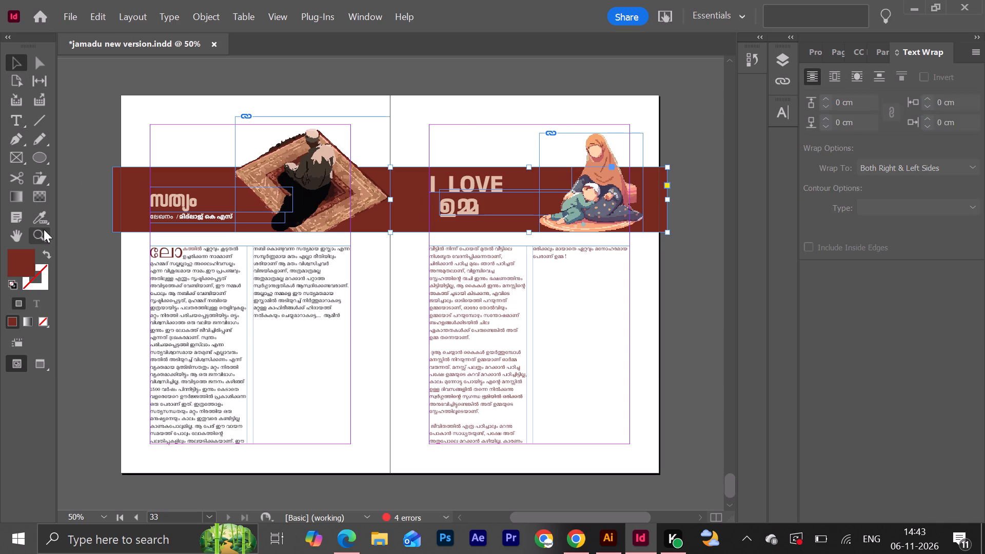
left_click(44, 218)
left_click(601, 172)
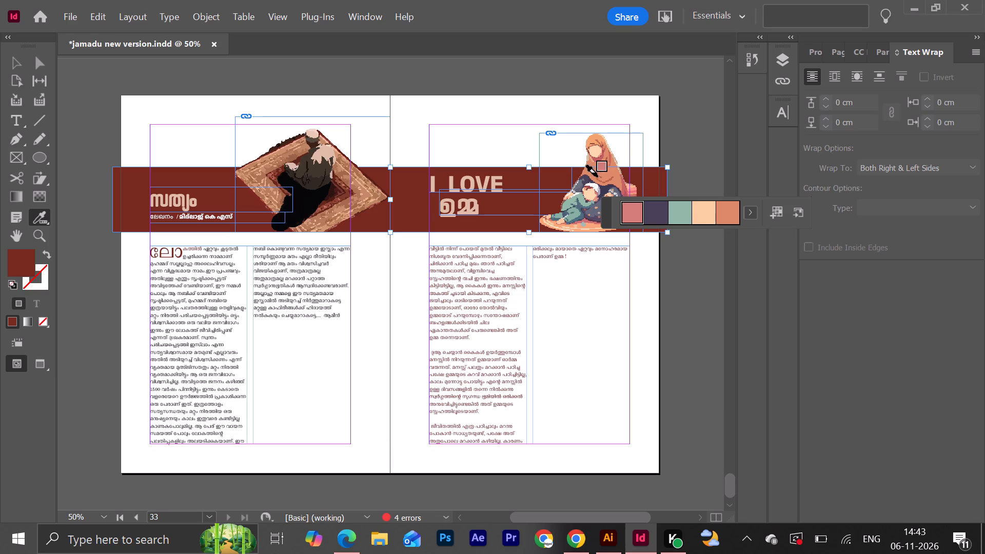
left_click(698, 212)
left_click(412, 208)
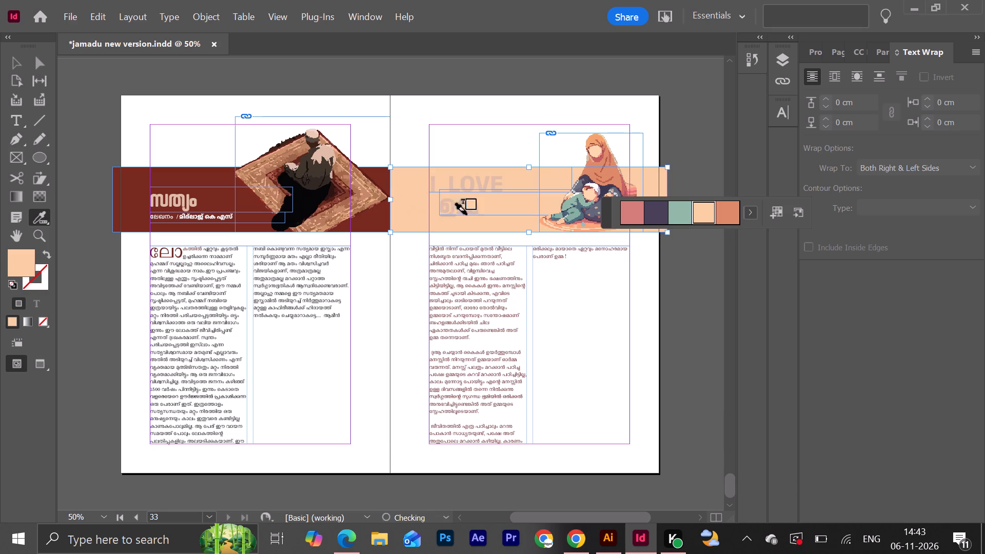
Colour both title lines, "I LOVE" and "ഉമ്മ", with the sampled theme's dark purple.
left_click(657, 216)
left_click(482, 182)
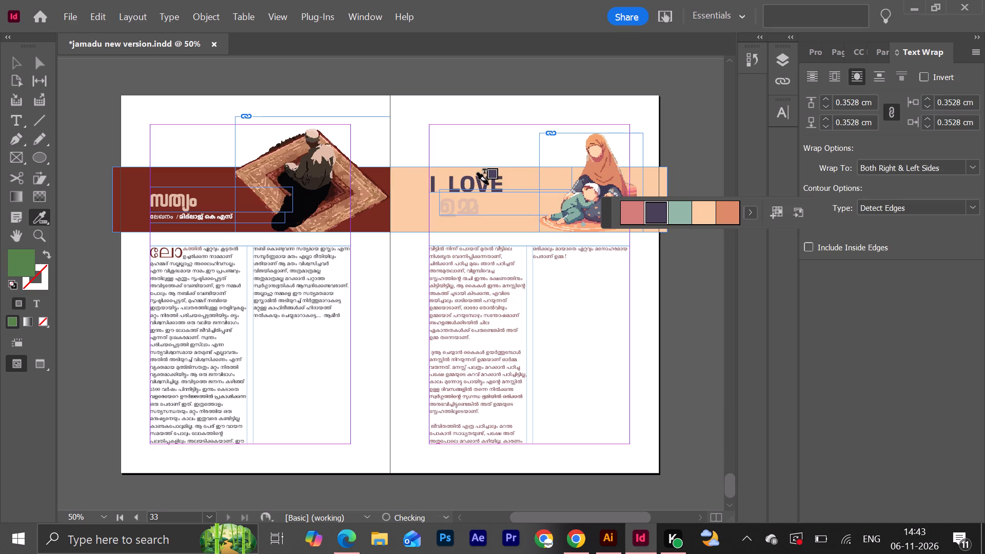
left_click(467, 200)
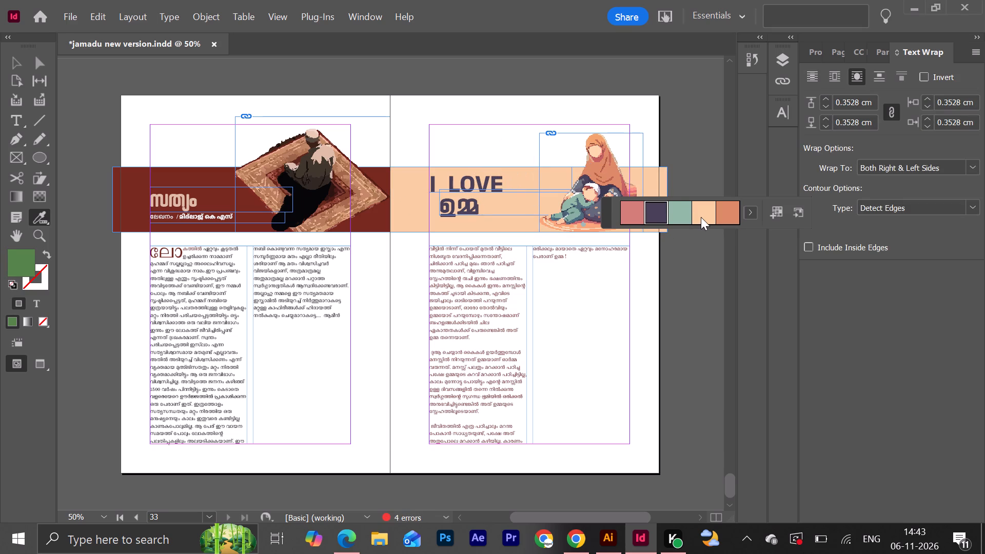
Fill page 33's banner with the sampled theme's pink.
left_click(632, 211)
left_click(415, 217)
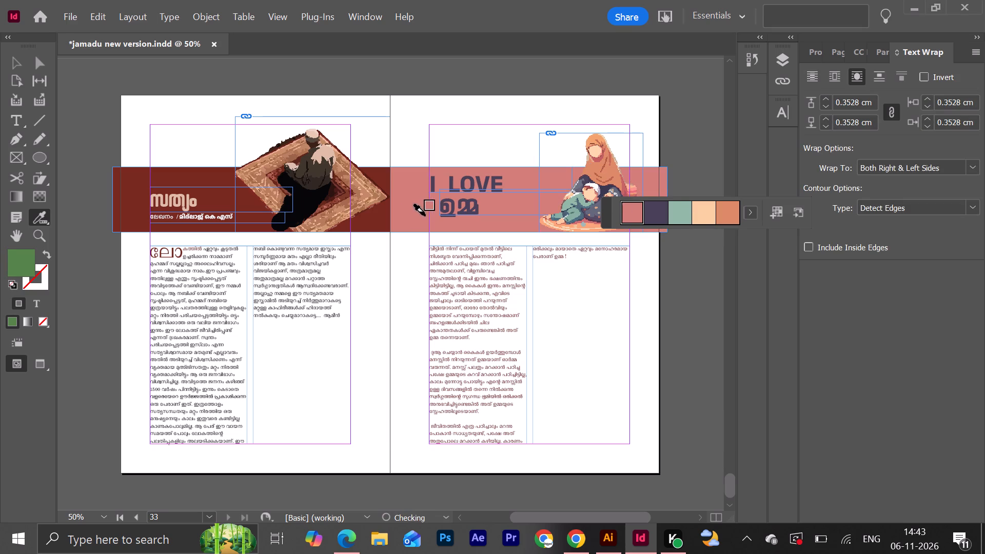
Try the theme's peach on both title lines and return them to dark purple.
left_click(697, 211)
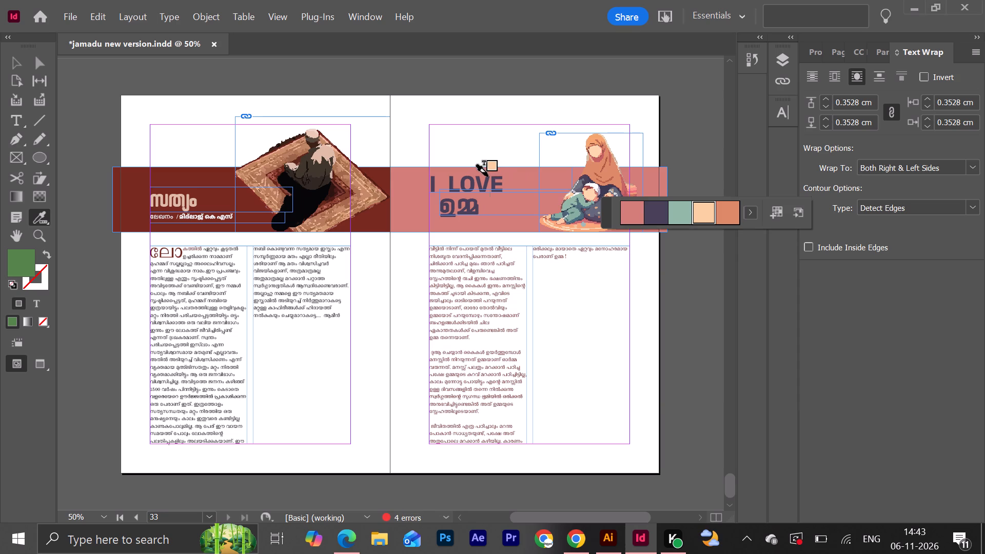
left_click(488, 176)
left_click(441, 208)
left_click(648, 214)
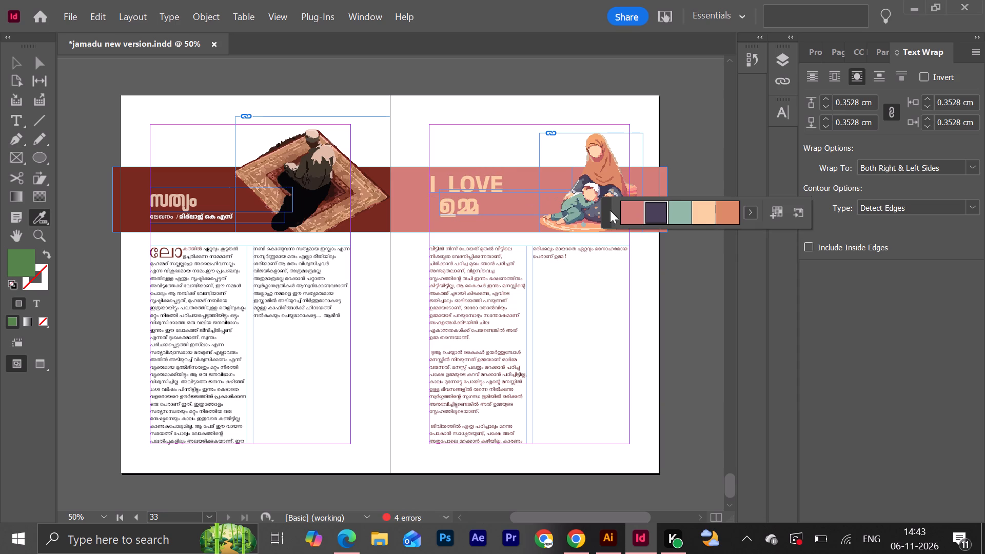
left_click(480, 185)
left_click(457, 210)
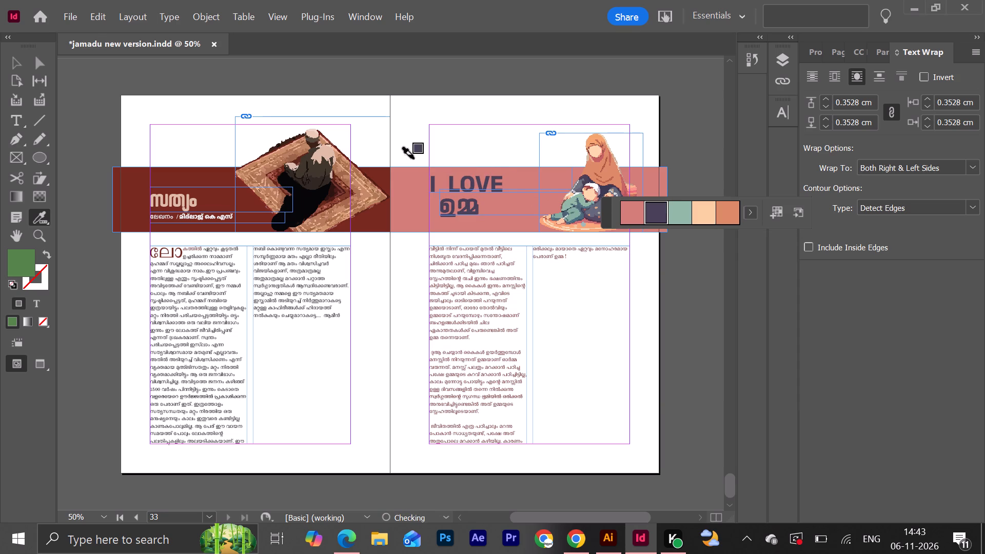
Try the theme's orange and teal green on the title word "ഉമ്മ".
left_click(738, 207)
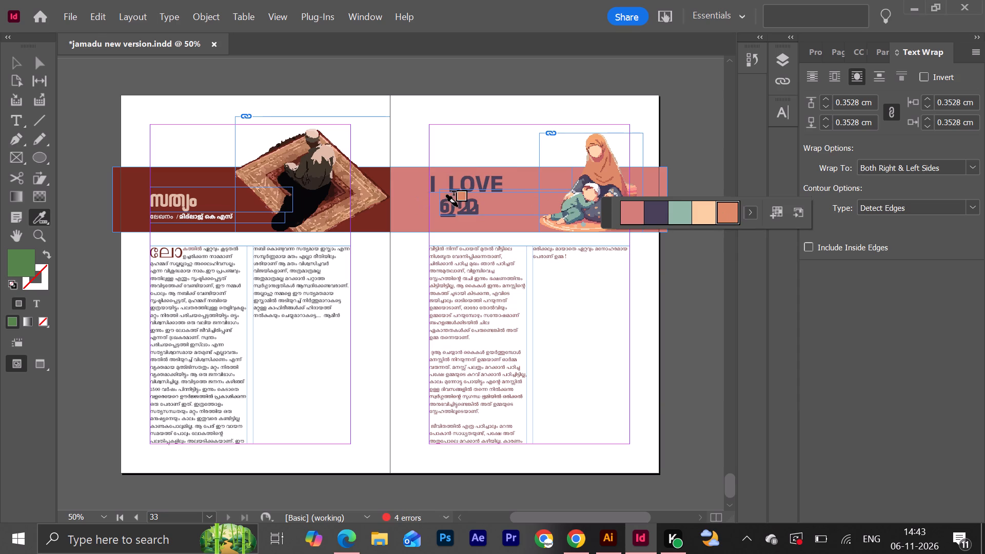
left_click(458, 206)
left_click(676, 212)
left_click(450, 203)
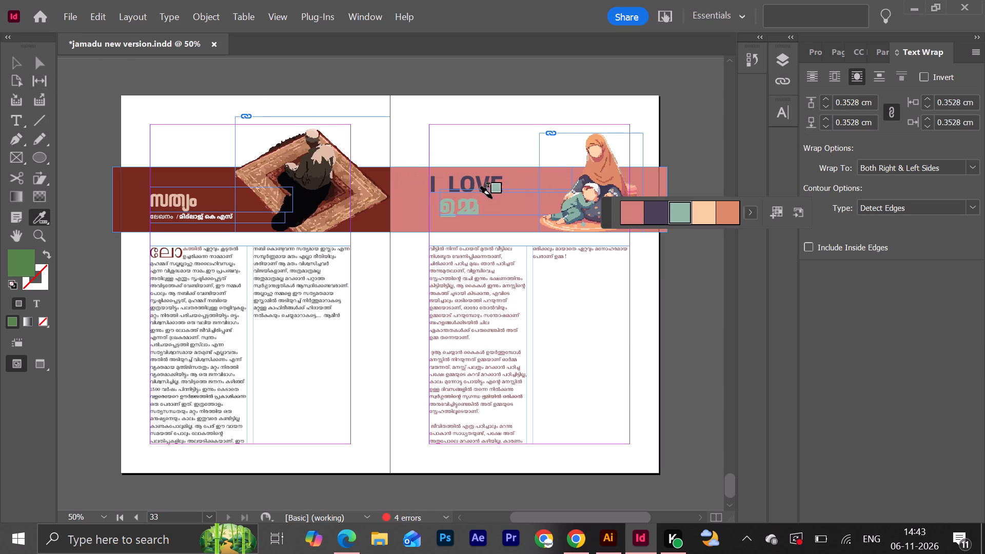
Switch the sampled colour theme to its Dark variant and apply its dark red to the title word "ഉമ്മ".
left_click(751, 210)
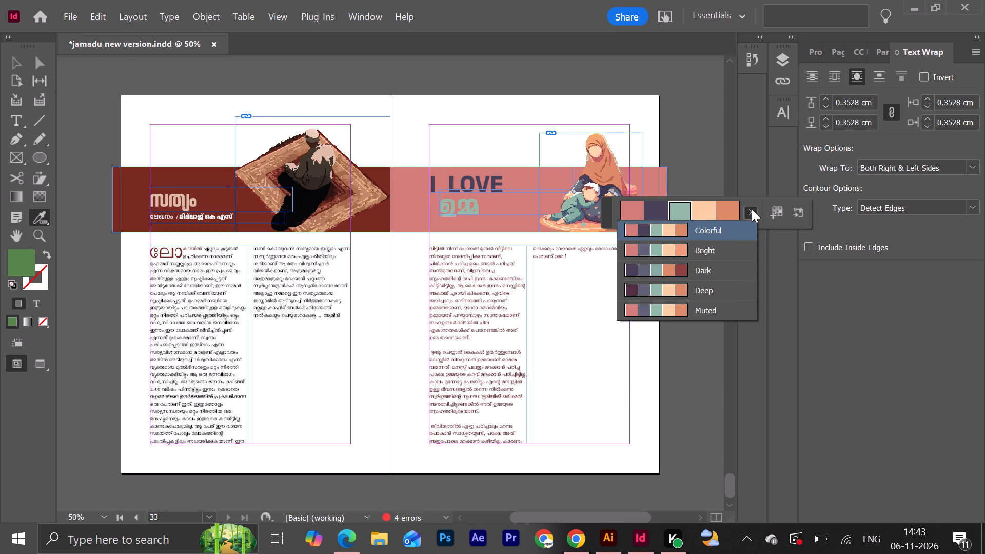
left_click(710, 265)
left_click(727, 210)
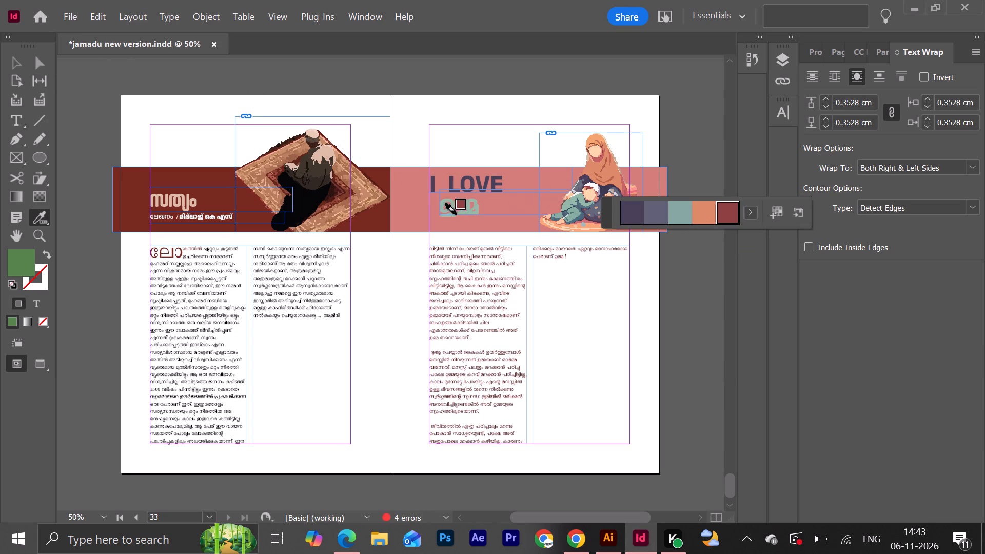
left_click(456, 211)
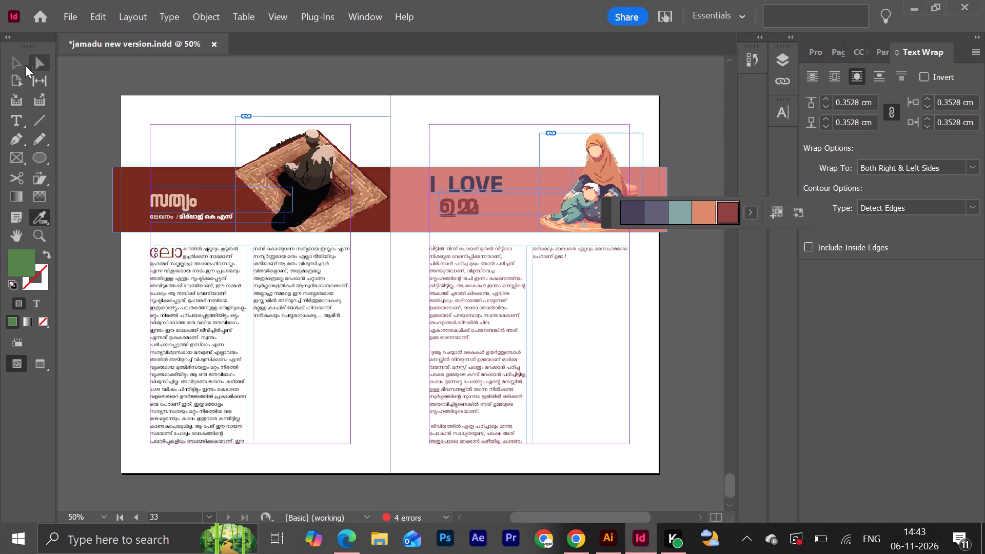
left_click(15, 61)
Check the recoloured spread in full-screen presentation view and return to the layout.
key("shift+w")
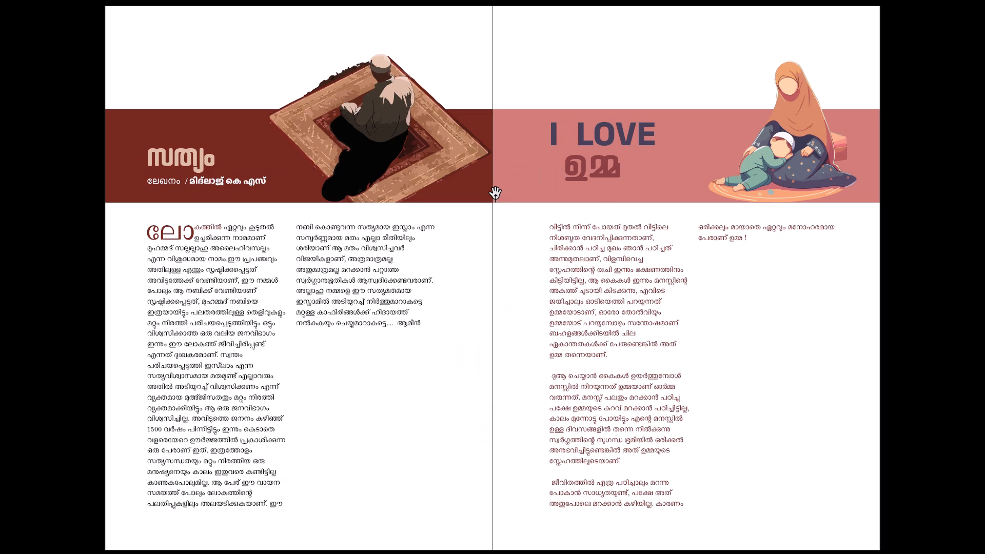
key("shift+w")
left_click(130, 91)
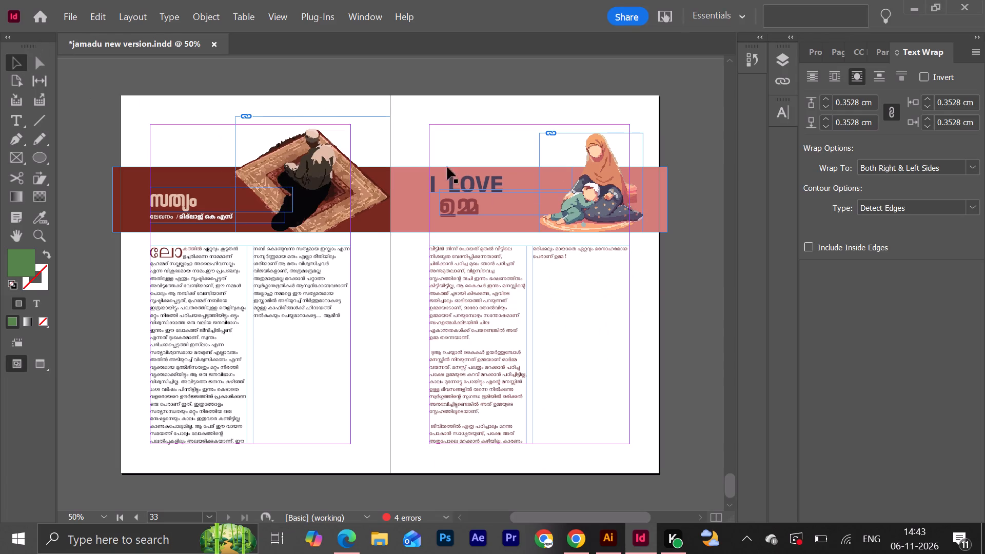
Move the "ഉമ്മ" frame up slightly, closer beneath "I LOVE", to about X 21.86 cm, Y 6.30 cm.
left_click(471, 208)
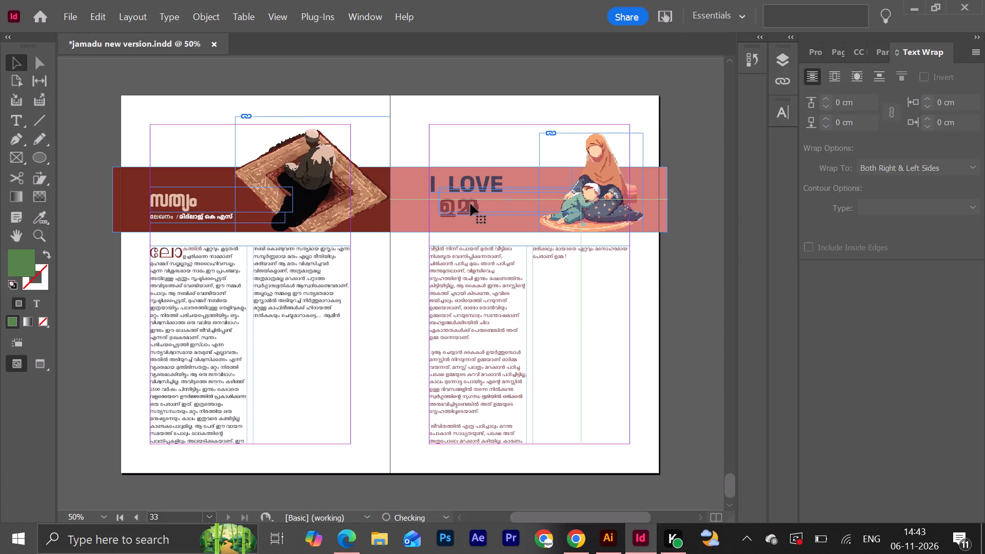
left_click(470, 204)
left_click_drag(470, 201, 461, 201)
left_click_drag(460, 201, 460, 207)
left_click_drag(461, 206, 469, 204)
left_click(469, 204)
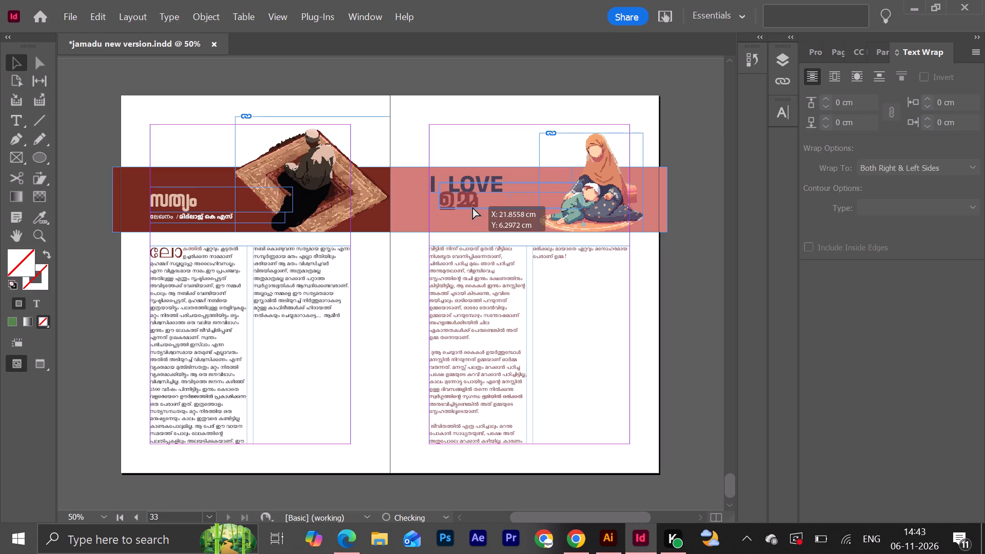
left_click(461, 87)
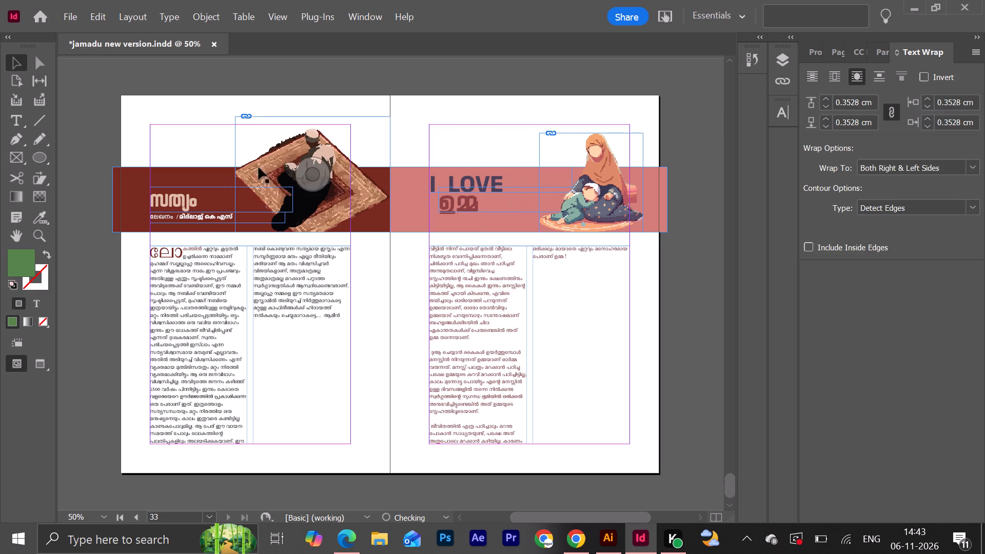
Copy the author line from page 32's banner to page 33's banner, just below "ഉമ്മ".
left_click(207, 216)
left_click_drag(207, 216, 485, 221, "alt")
Select the author's name after the slash in the copied author line on page 33 for replacement.
left_click(482, 222)
left_click(482, 221)
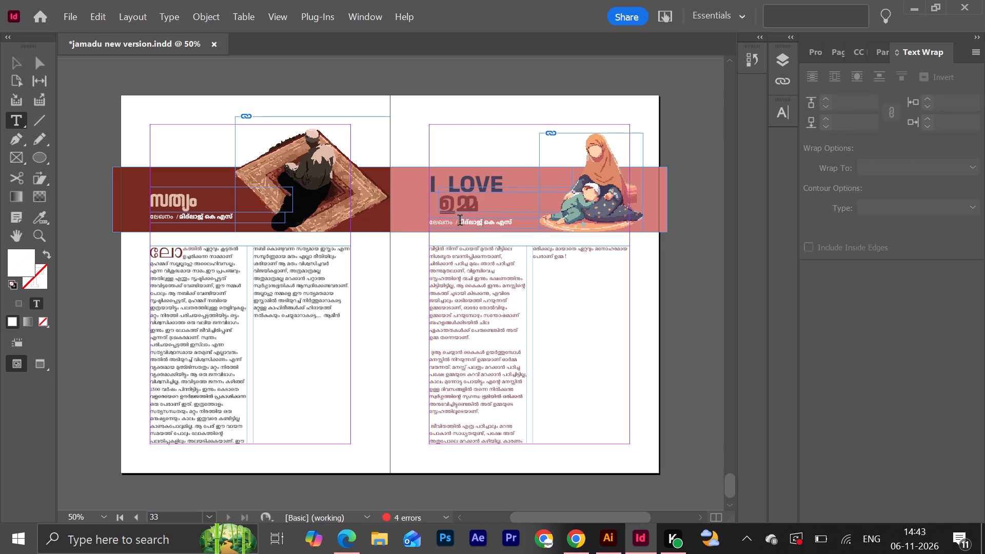
left_click_drag(460, 222, 560, 227)
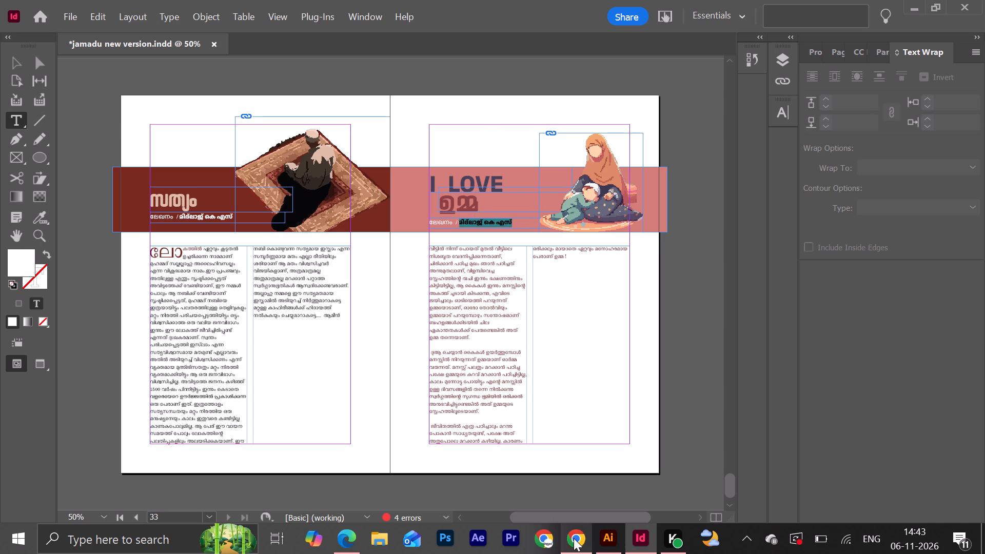
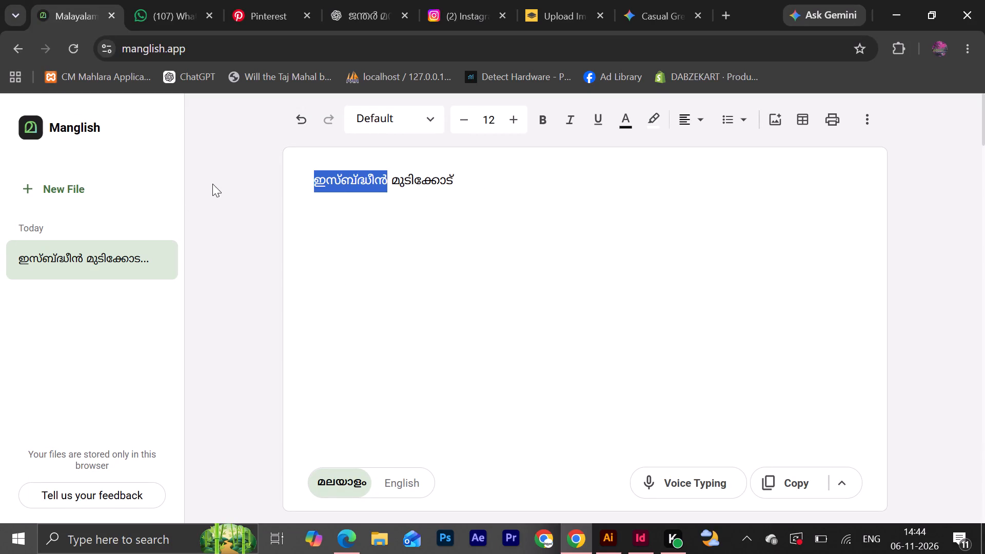
In Manglish, replace the selected first word of the author's name with the Malayalam transliteration "ഇസുദ്ധീന്" of "izudheen".
key("BackSpace")
type("izudheen")
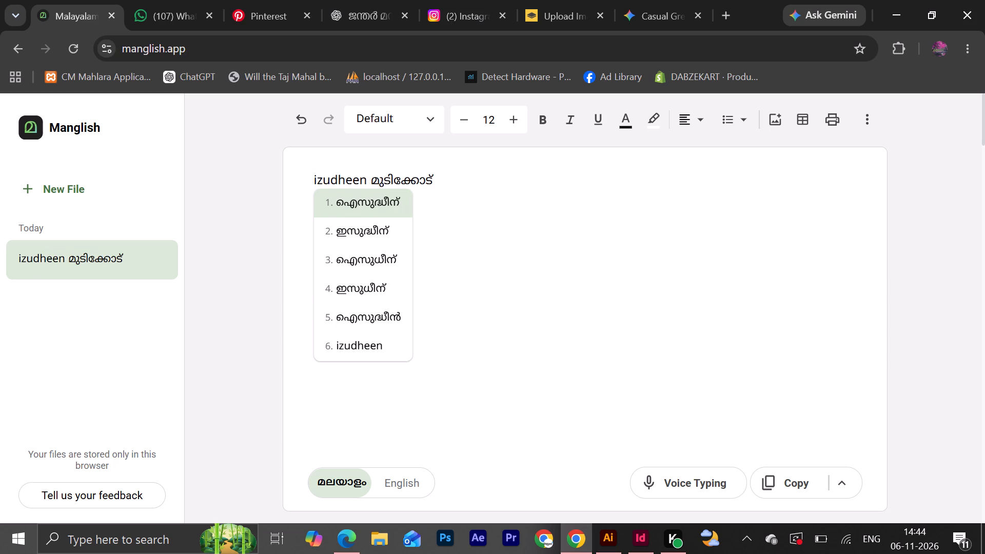
left_click(361, 235)
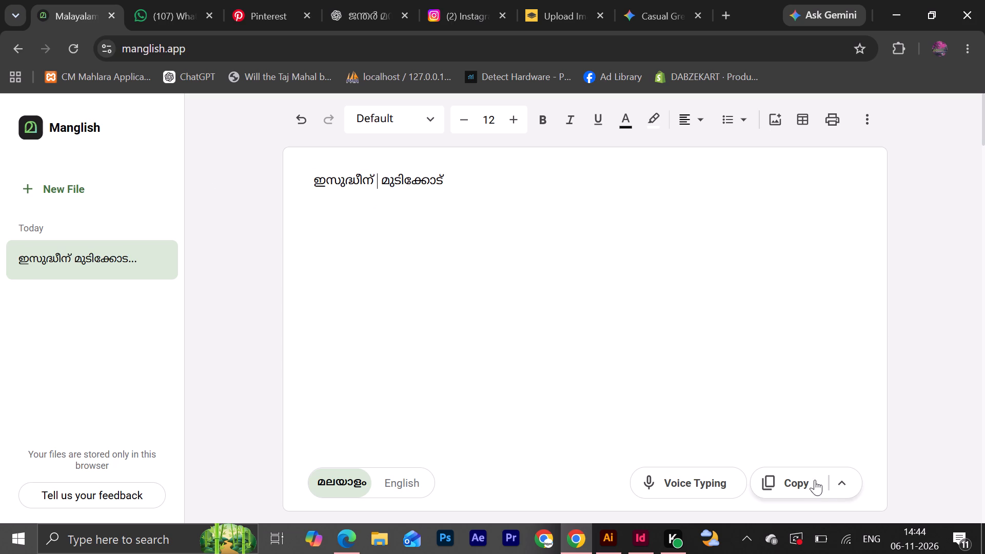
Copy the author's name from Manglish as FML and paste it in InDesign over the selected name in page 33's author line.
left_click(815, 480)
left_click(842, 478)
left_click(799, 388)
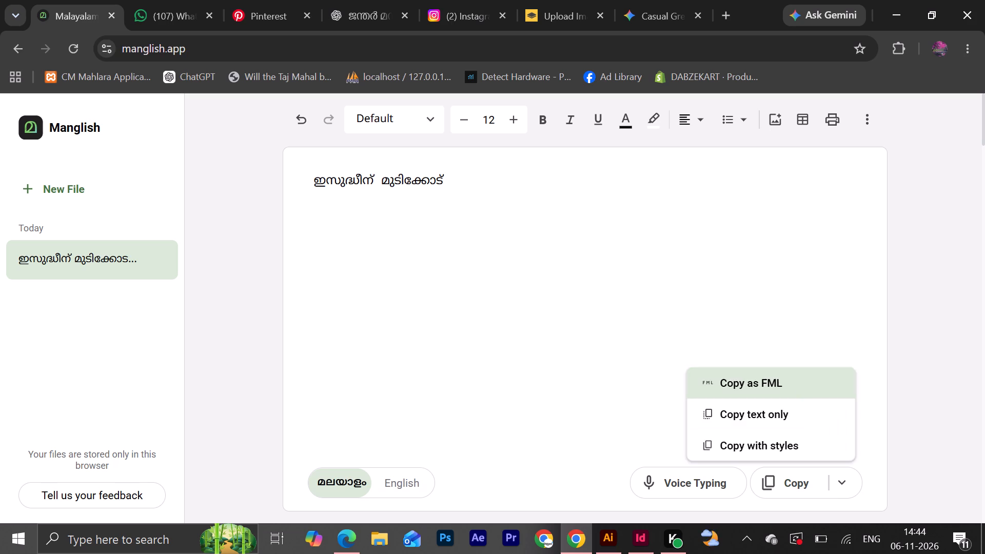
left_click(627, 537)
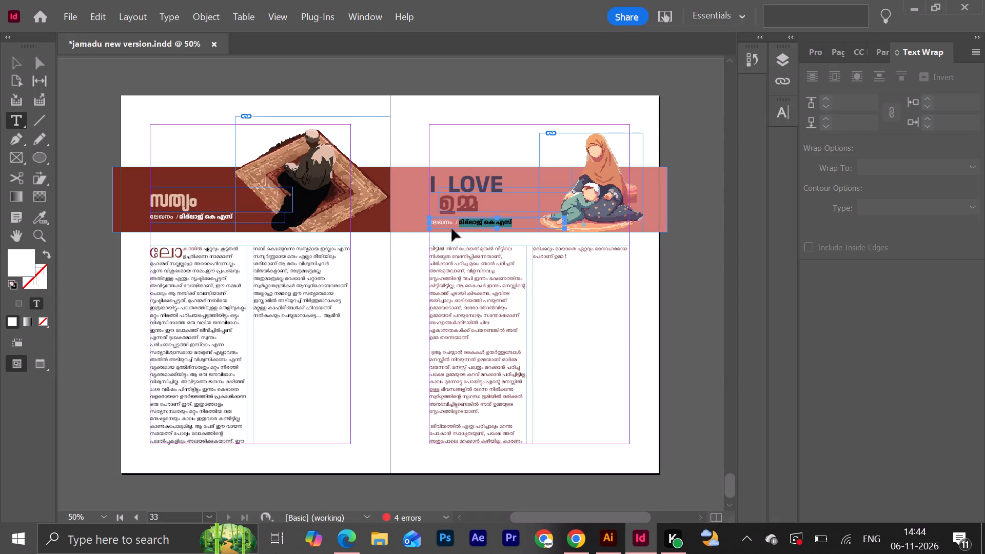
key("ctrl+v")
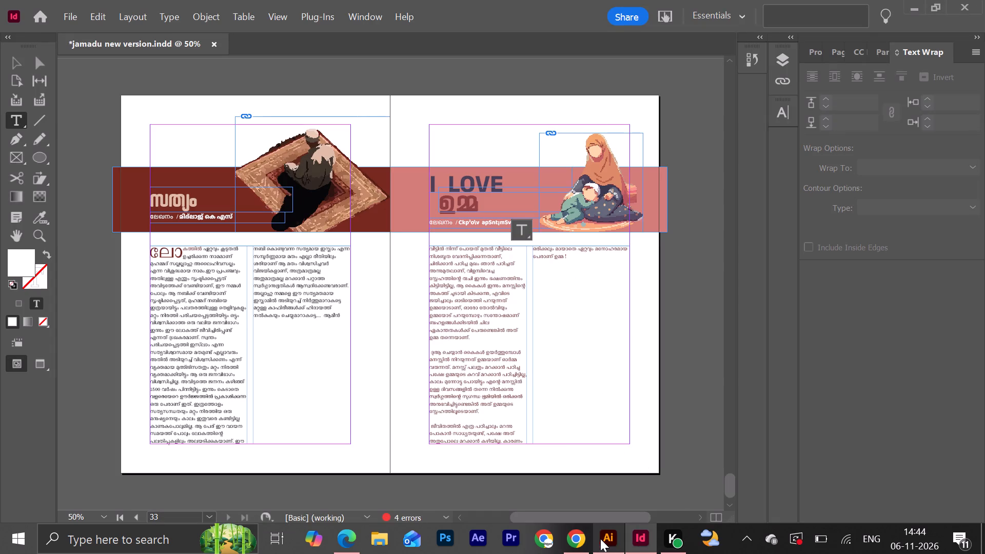
Copy the author's name from Manglish with the default copy and paste it in InDesign over the name after the slash on page 33.
left_click(581, 540)
left_click(776, 478)
left_click(652, 531)
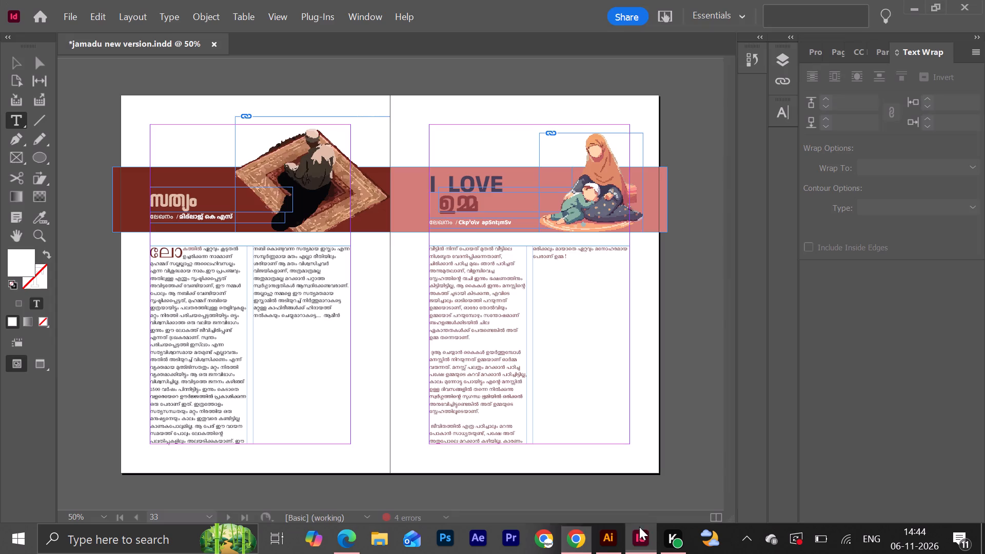
left_click_drag(460, 222, 529, 227)
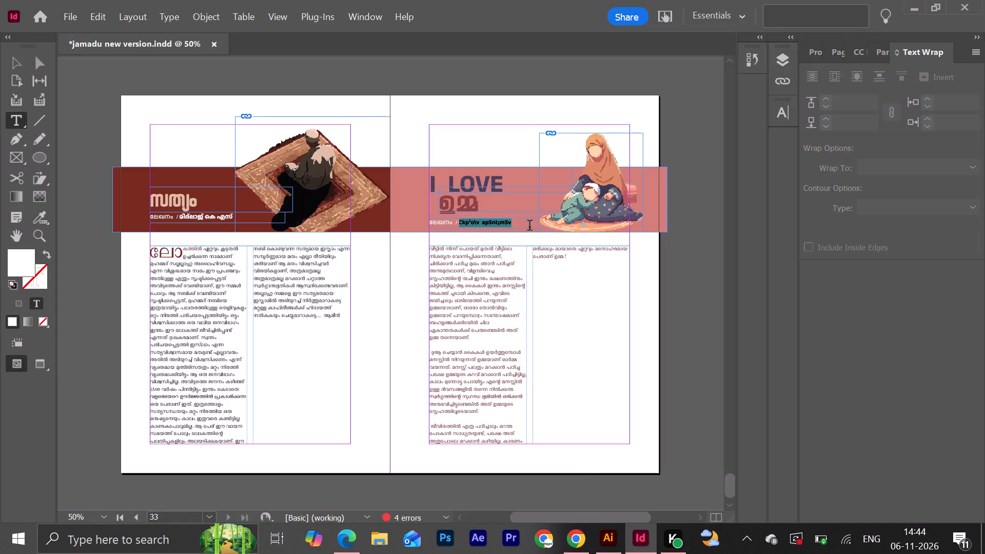
left_click_drag(529, 227, 565, 231)
key("ctrl+v")
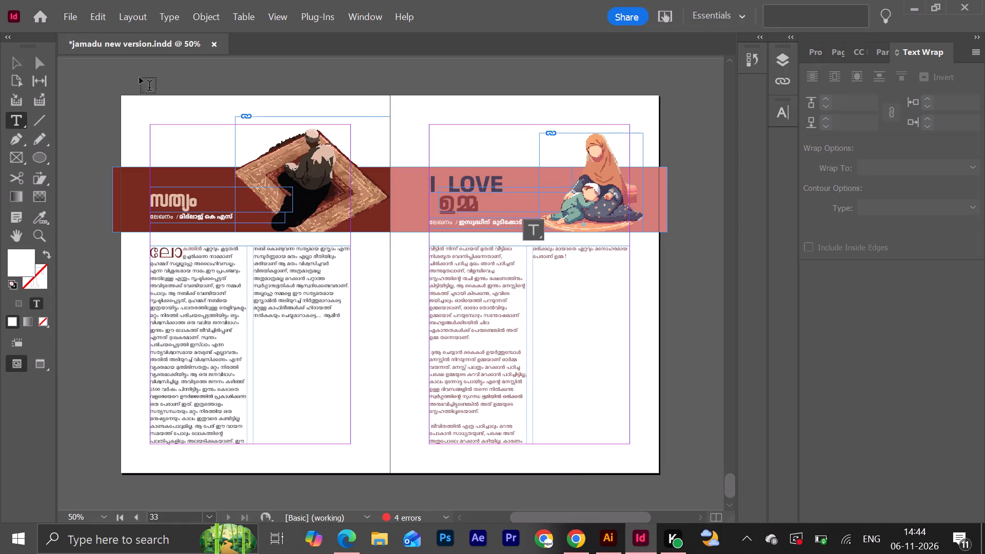
left_click(19, 63)
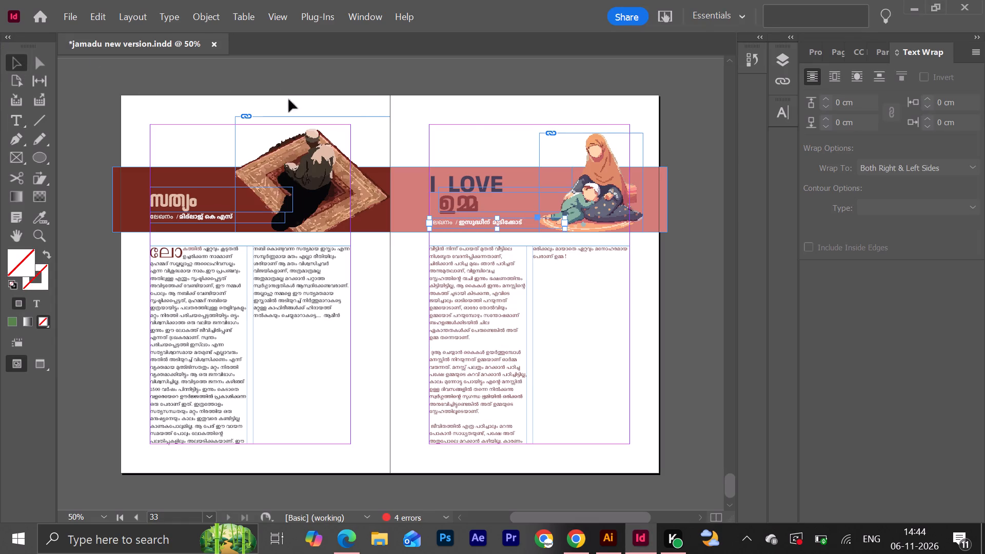
Deselect everything and check the spread of pages 32 and 33 in full-screen presentation view.
left_click(295, 81)
key("shift+w")
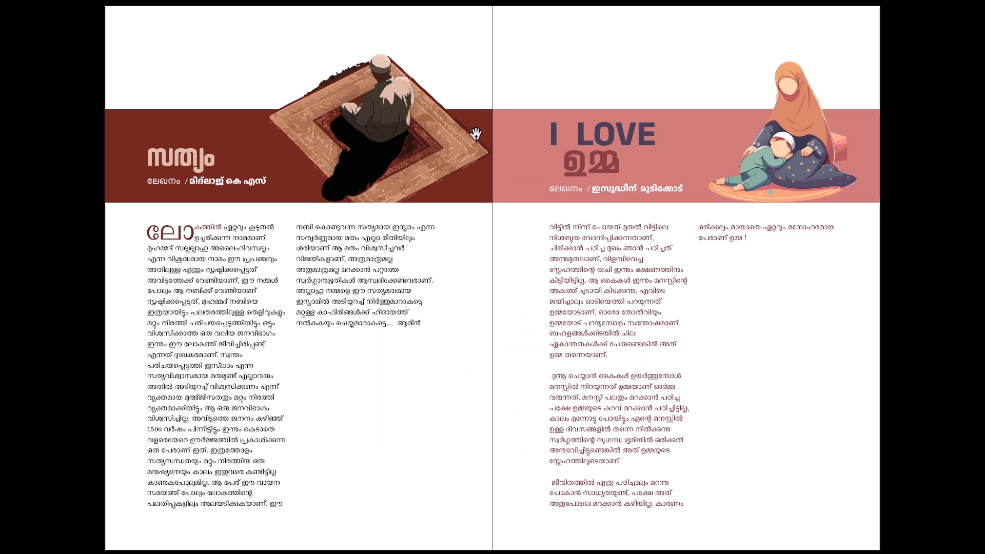
Leave the full-screen presentation and return to the editing view of pages 32 and 33 with nothing selected.
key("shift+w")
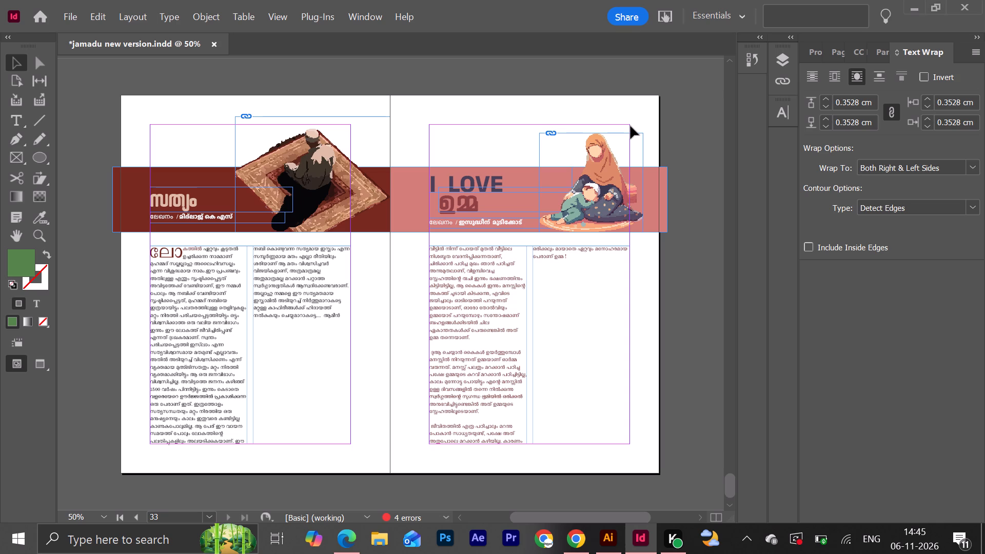
left_click(686, 360)
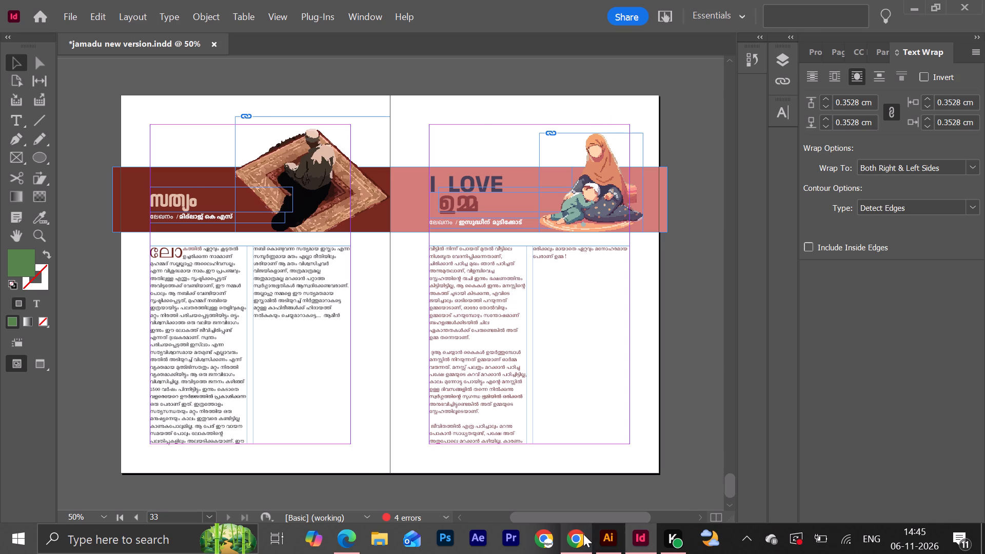
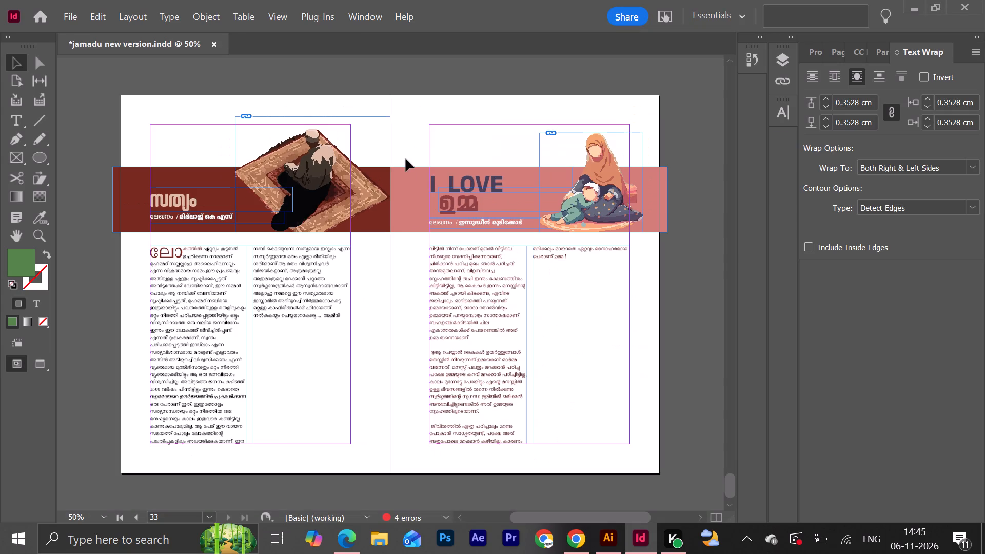
Select the Malayalam title word "ഉമ്മ" on page 33's banner and set its text fill to white.
triple_click(452, 197)
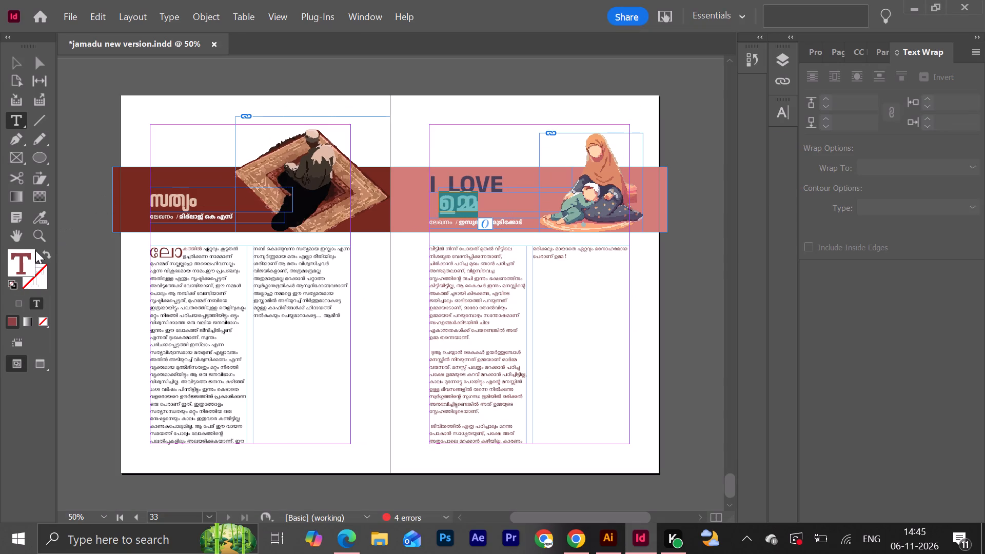
left_click(28, 251)
double_click(19, 264)
left_click_drag(561, 401, 983, 113)
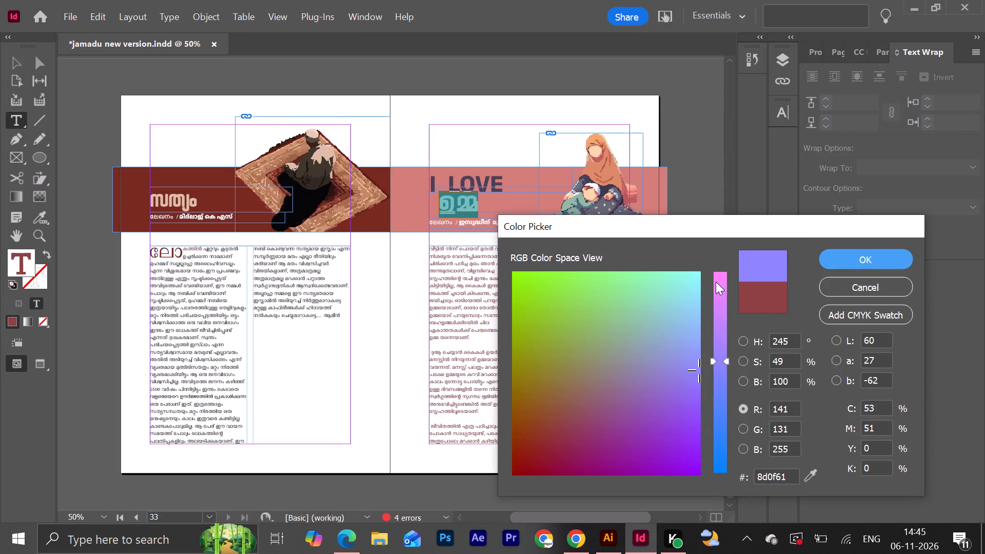
left_click_drag(720, 306, 726, 175)
left_click(850, 256)
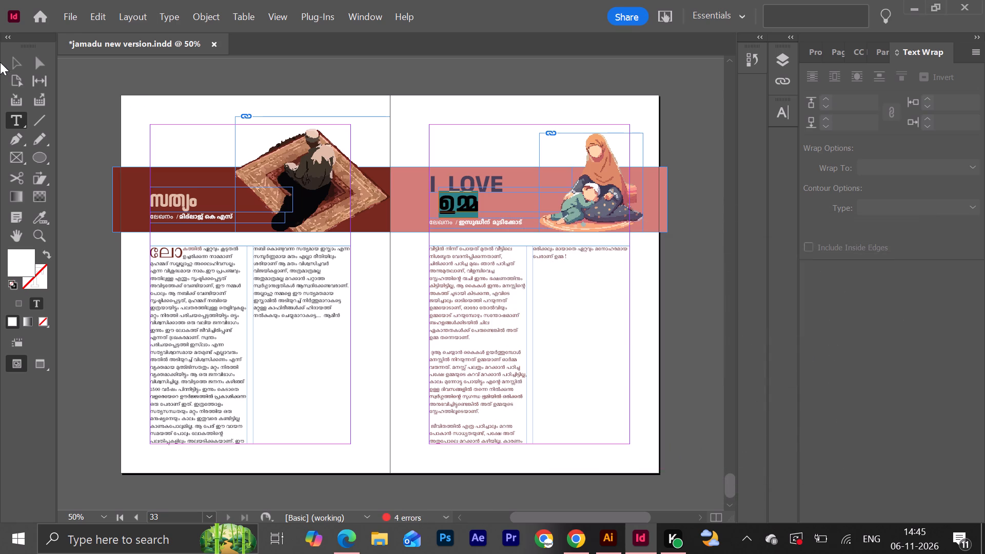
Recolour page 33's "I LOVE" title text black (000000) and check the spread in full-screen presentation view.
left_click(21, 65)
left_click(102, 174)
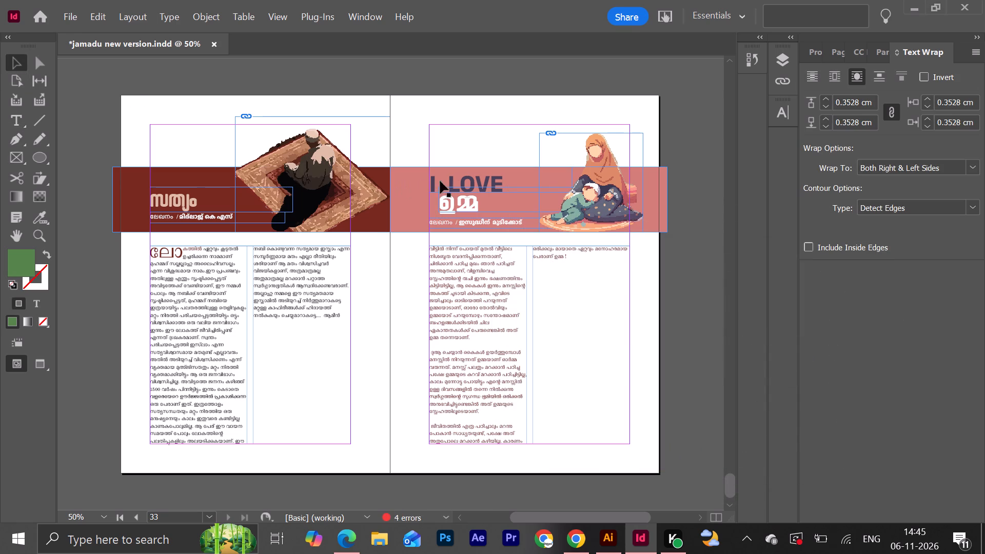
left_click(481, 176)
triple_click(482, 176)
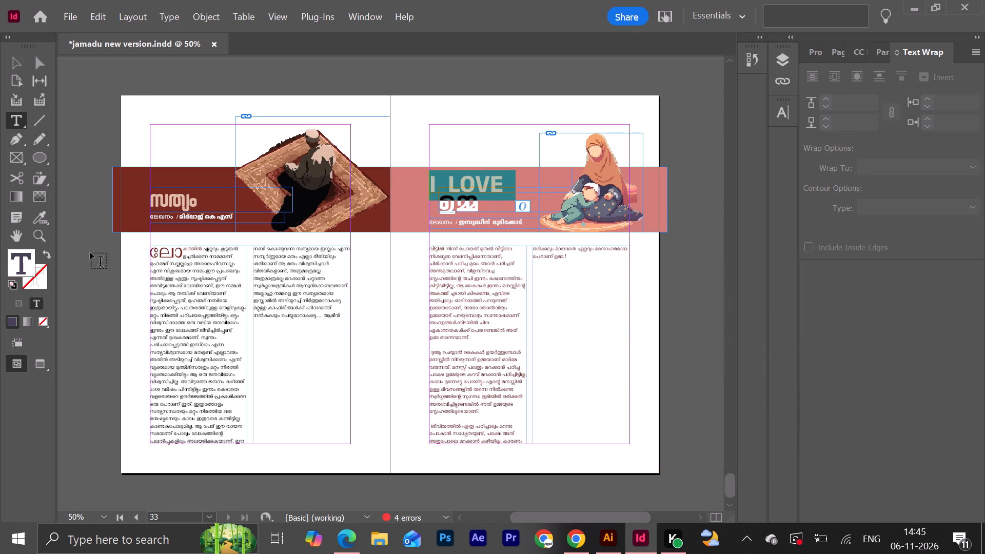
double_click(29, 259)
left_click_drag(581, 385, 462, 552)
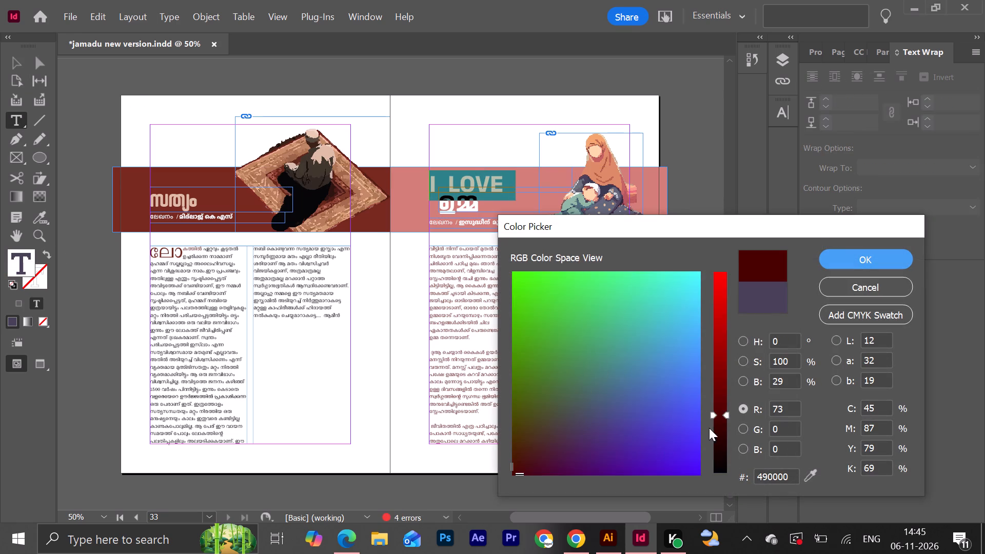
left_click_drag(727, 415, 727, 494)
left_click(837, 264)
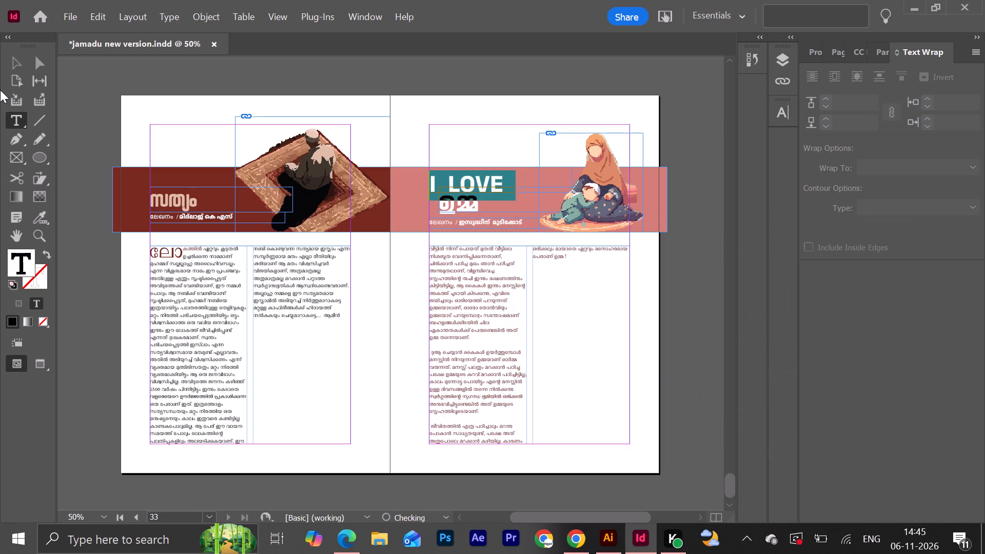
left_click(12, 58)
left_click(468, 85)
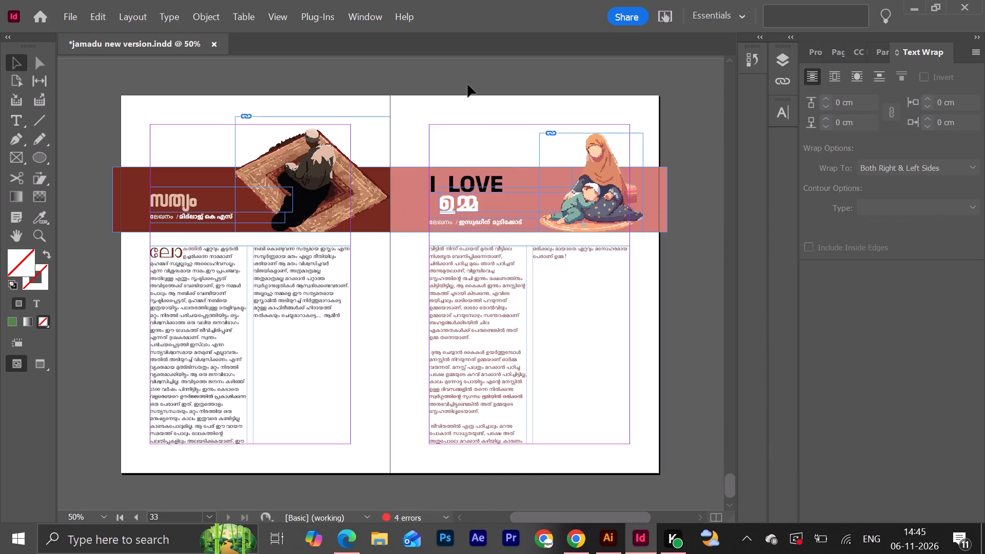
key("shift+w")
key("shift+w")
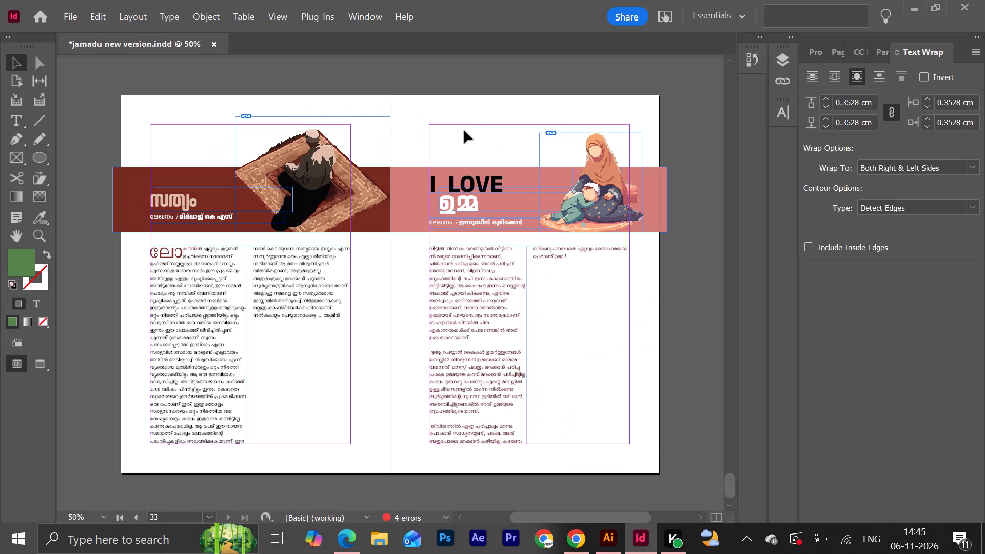
Recolour the whole "I LOVE" title text on page 33 red (b30000) and check the spread in full-screen presentation view.
double_click(458, 181)
double_click(459, 180)
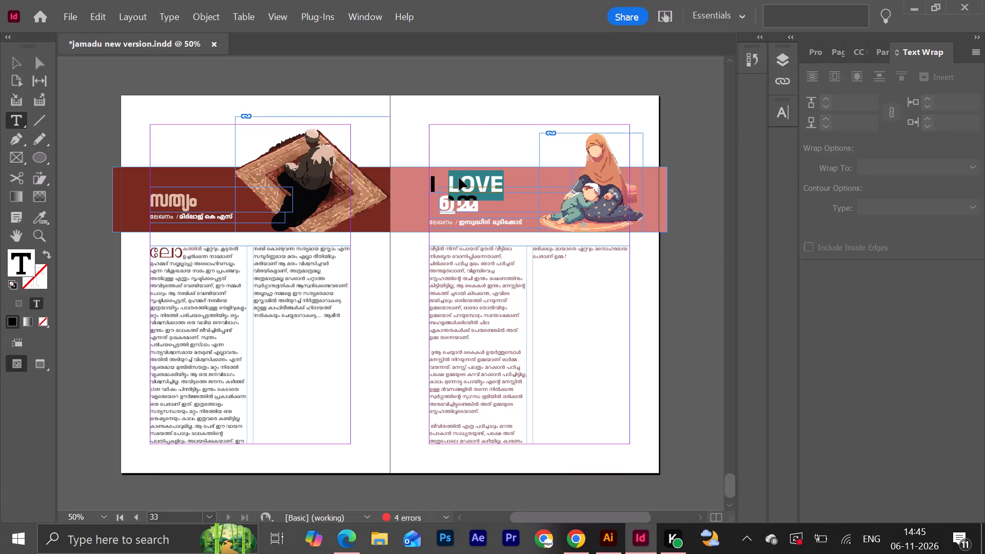
key("ctrl+a")
double_click(13, 258)
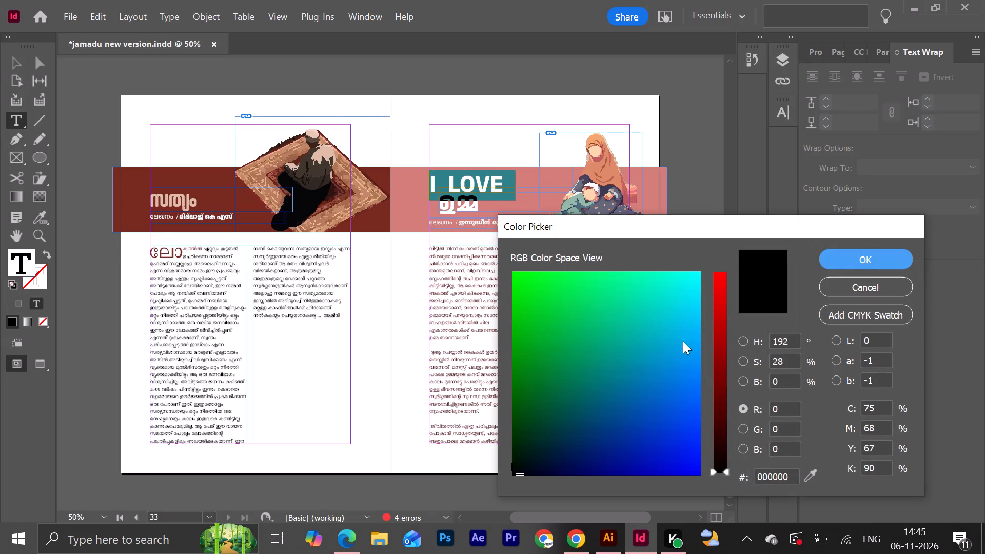
left_click_drag(723, 350, 737, 331)
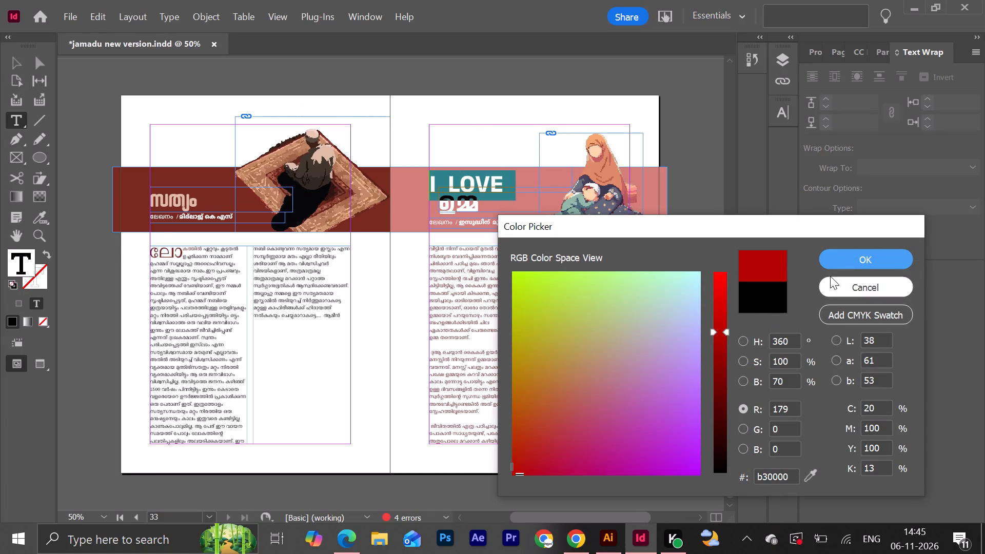
left_click(839, 269)
left_click(840, 267)
left_click(12, 67)
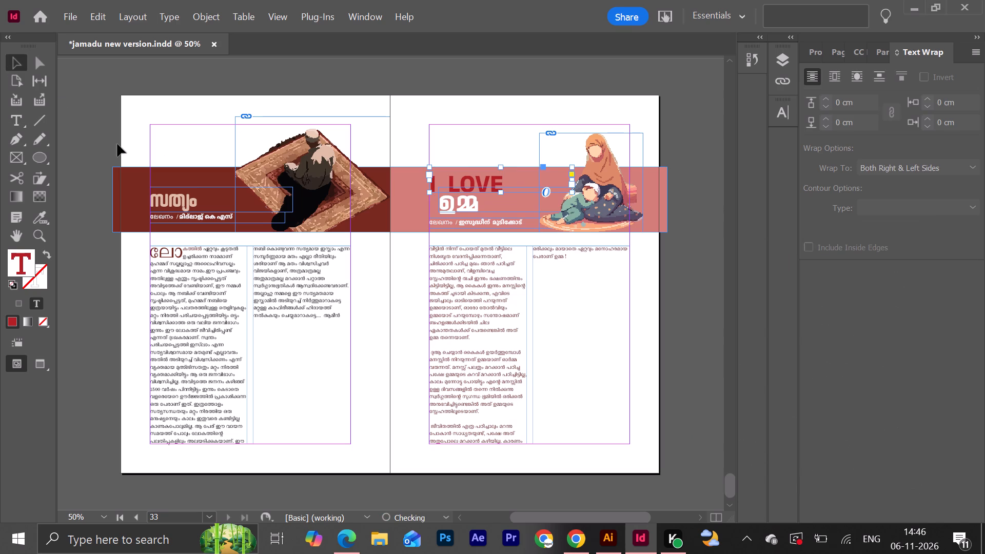
left_click(117, 143)
key("shift+w")
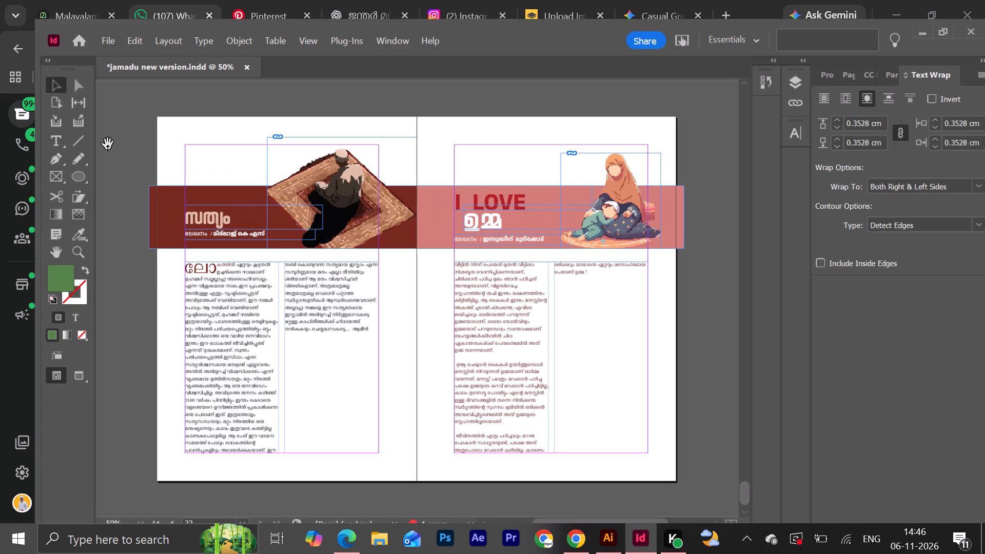
key("shift+w")
Add two new pages after page 33 to form the blank spread 34-35.
scroll(565, 204, "down", 10)
left_click(874, 55)
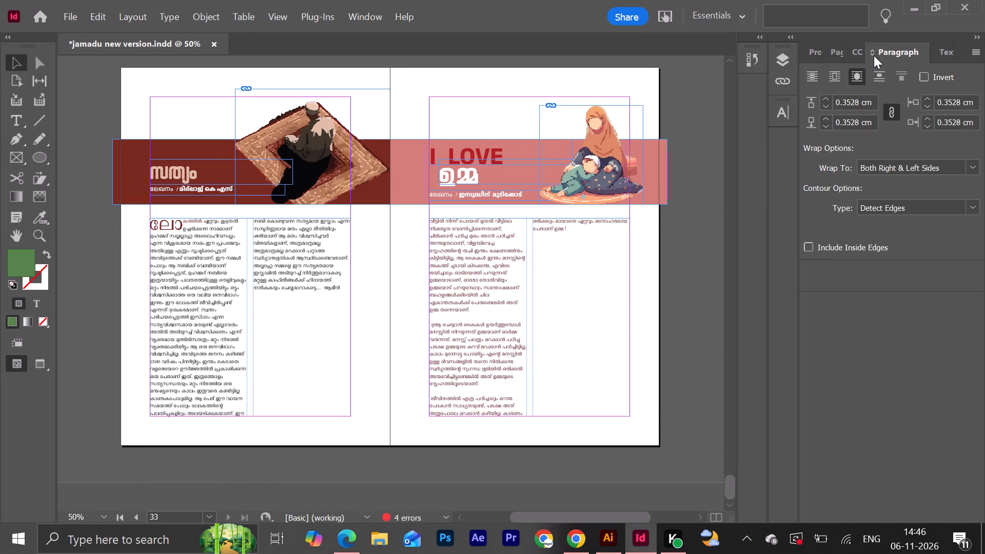
left_click(832, 55)
scroll(892, 295, "down", 4)
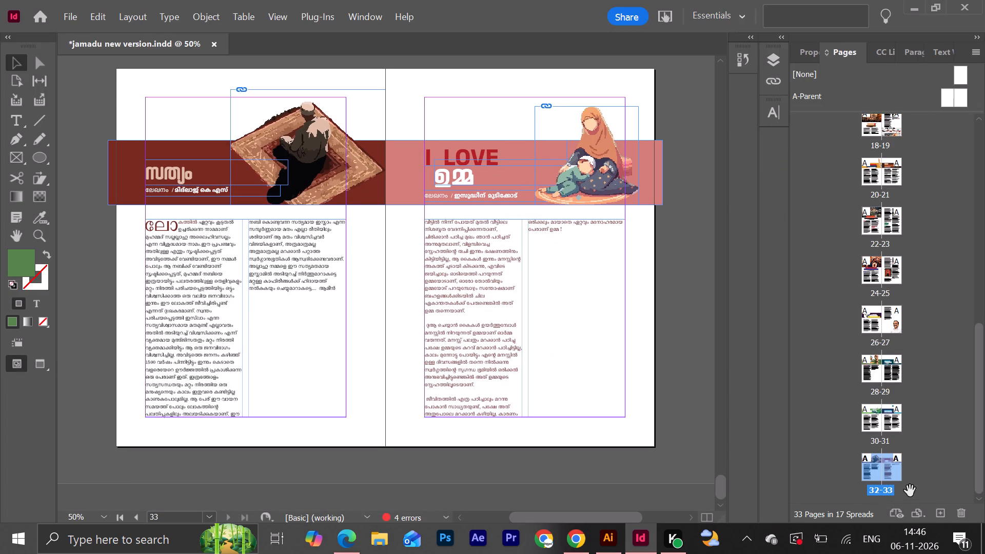
double_click(939, 513)
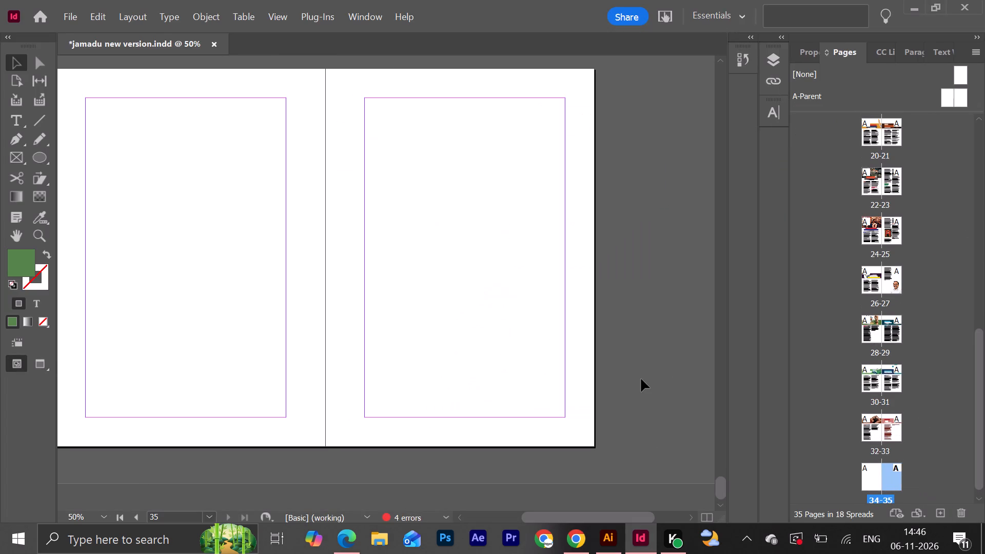
Recolour all the body text of page 33's article black and deselect it.
scroll(640, 378, "up", 1)
scroll(640, 378, "down", 1)
scroll(640, 378, "up", 1, "ctrl")
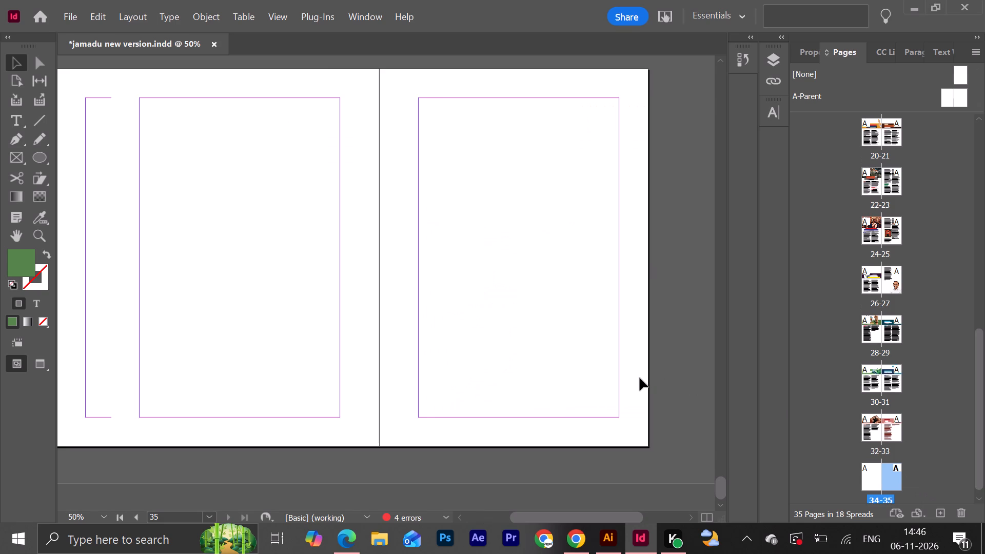
scroll(640, 378, "up", 11)
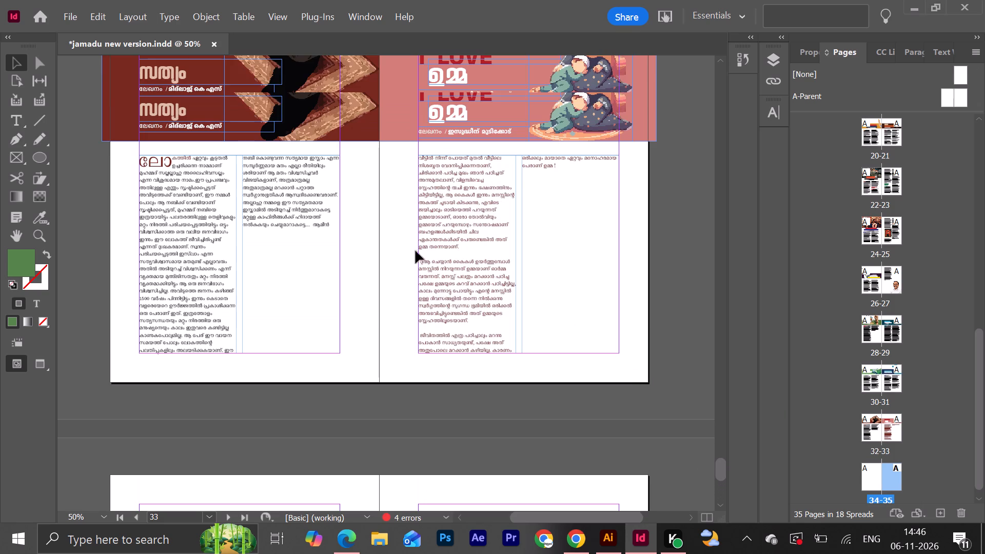
double_click(457, 230)
key("ctrl+a")
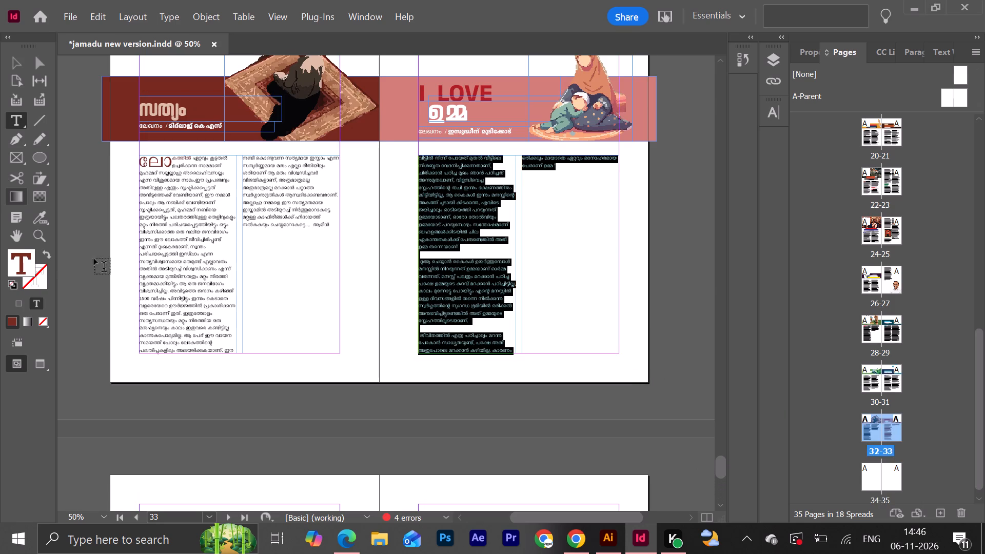
double_click(26, 266)
left_click_drag(726, 357, 744, 520)
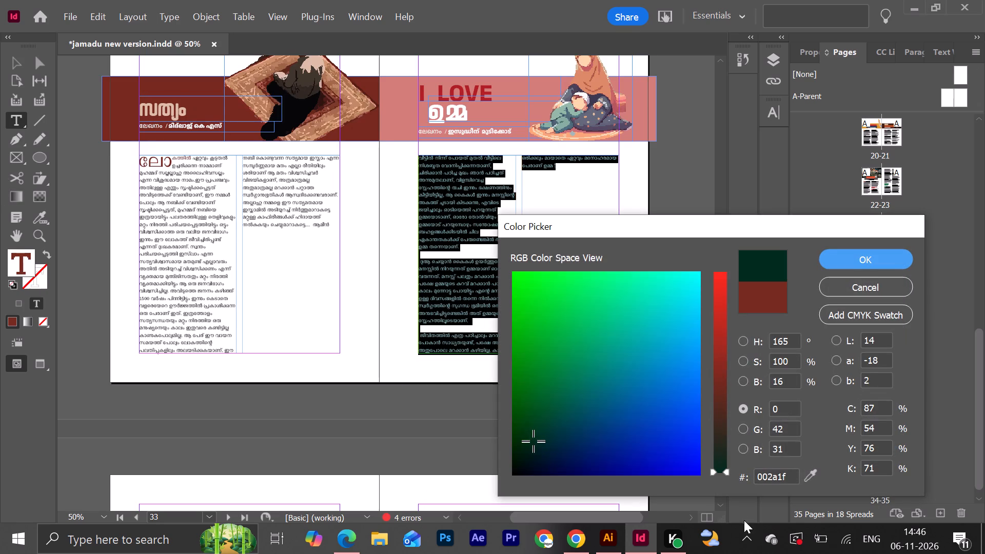
left_click_drag(744, 520, 743, 520)
left_click_drag(655, 409, 305, 552)
left_click(881, 257)
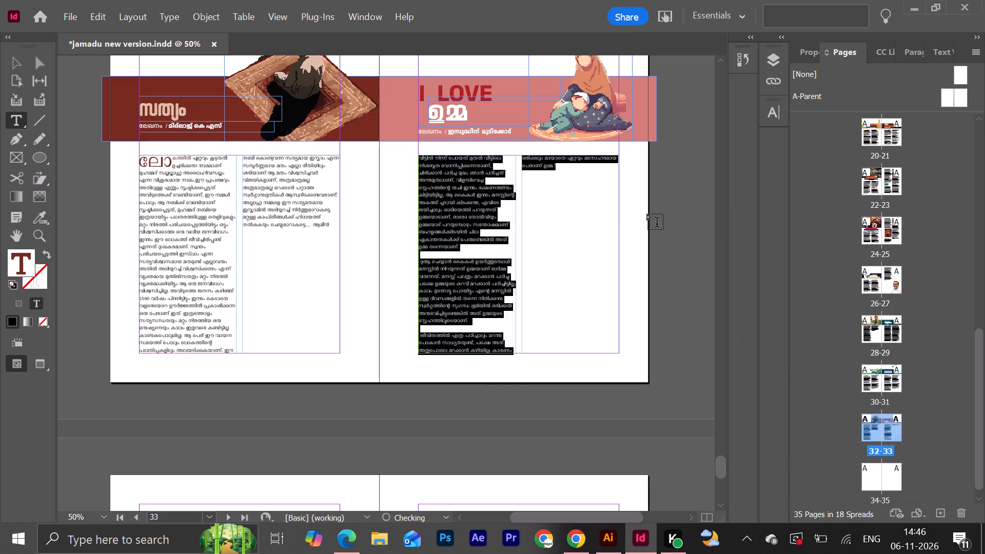
left_click(21, 63)
left_click(78, 98)
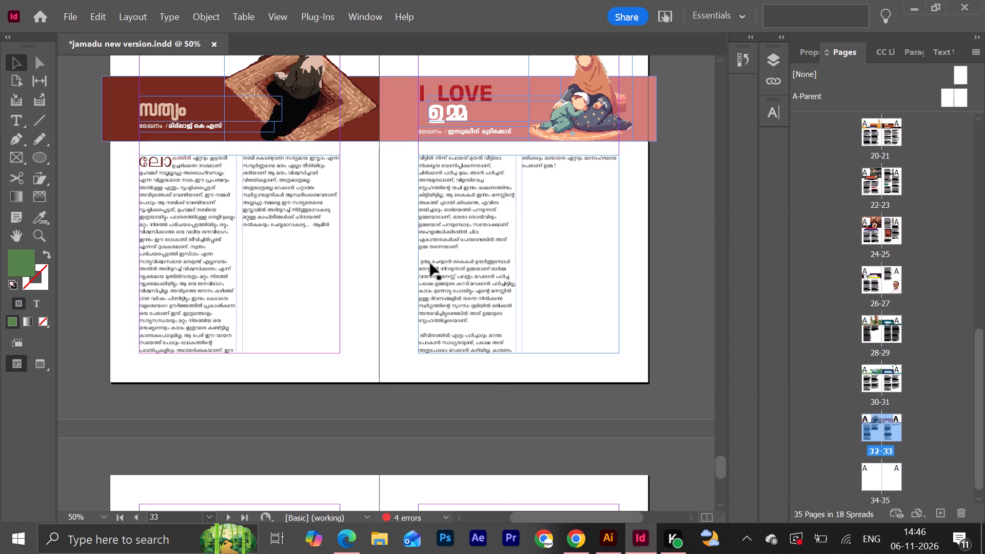
Give the opening paragraph of page 33's article a drop cap of 2 lines and 1 character.
double_click(434, 157)
double_click(429, 157)
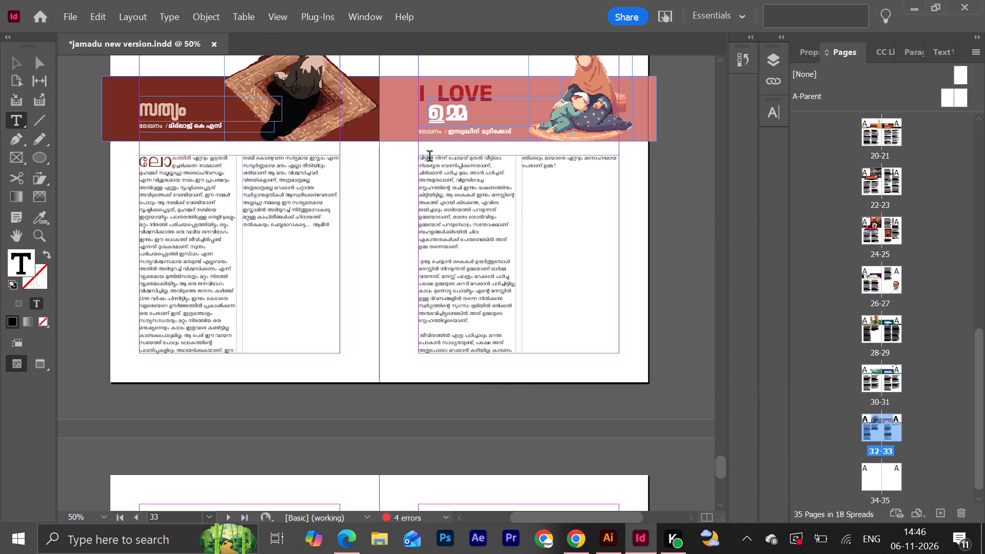
key("ctrl+alt+r")
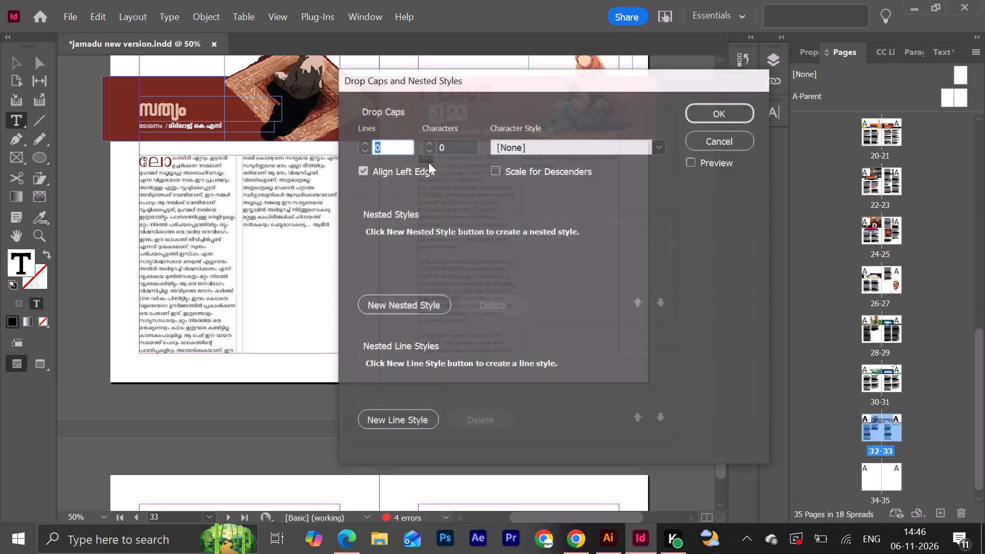
double_click(365, 143)
left_click(721, 123)
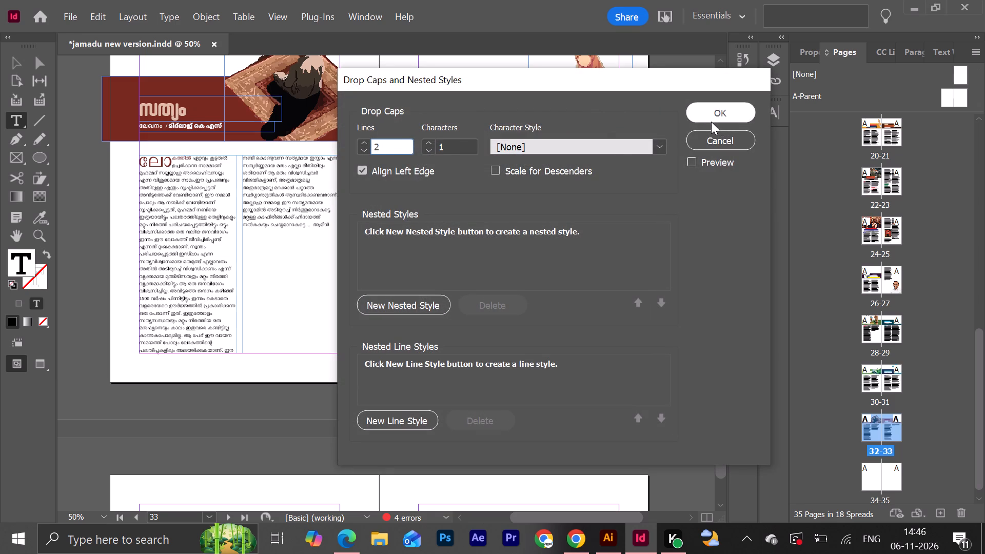
left_click(711, 122)
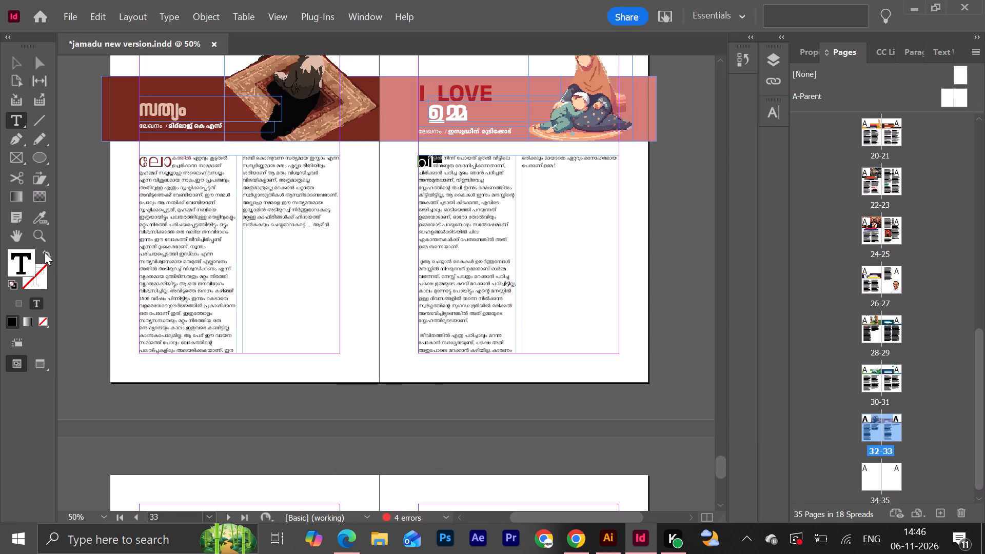
Recolour the selected first word of page 33's body text with a dark navy sampled from the mother-and-child illustration.
double_click(29, 256)
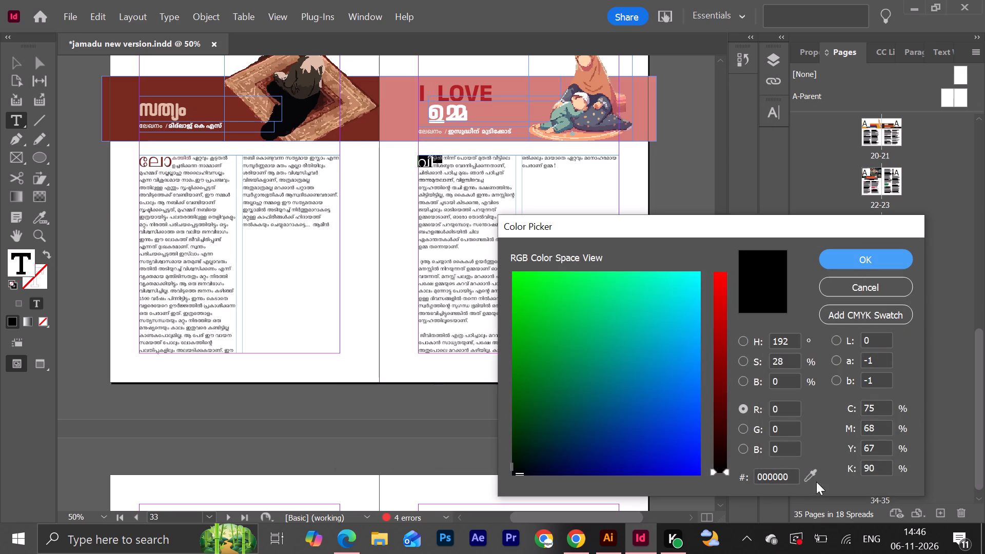
left_click_drag(809, 474, 594, 99)
left_click(873, 251)
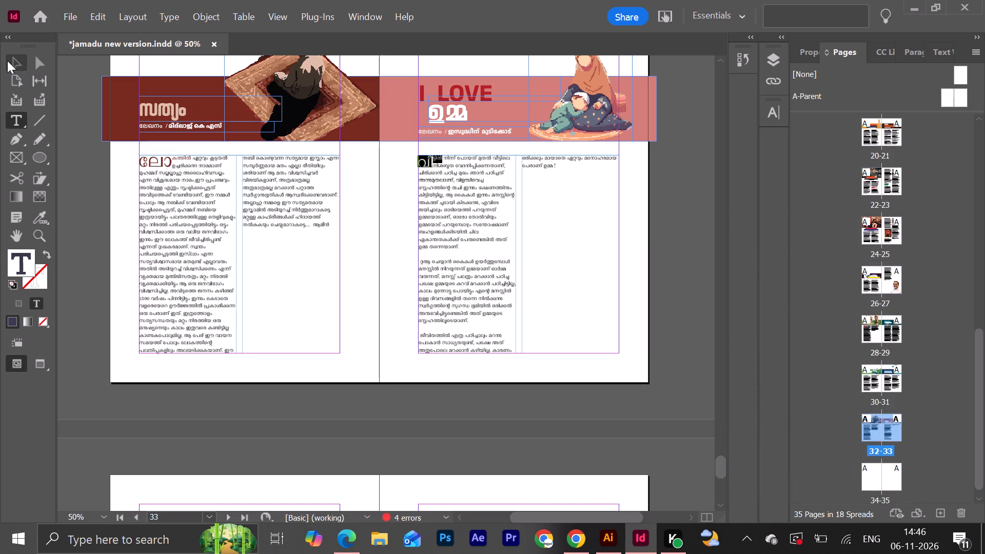
left_click(7, 61)
Look back through the finished article spreads, from pages 32-33 up to pages 16-17.
scroll(455, 237, "up", 12)
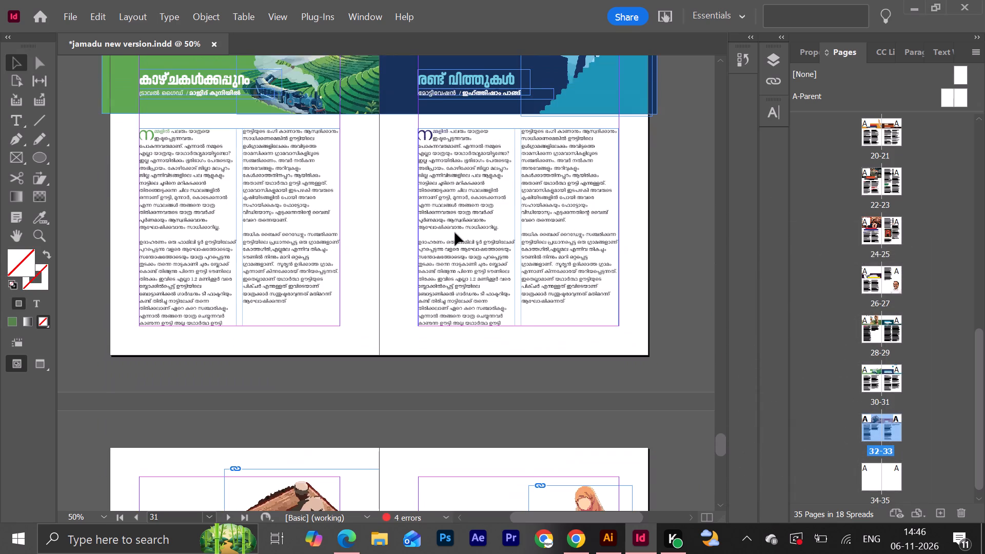
scroll(455, 233, "up", 12)
scroll(456, 231, "up", 9)
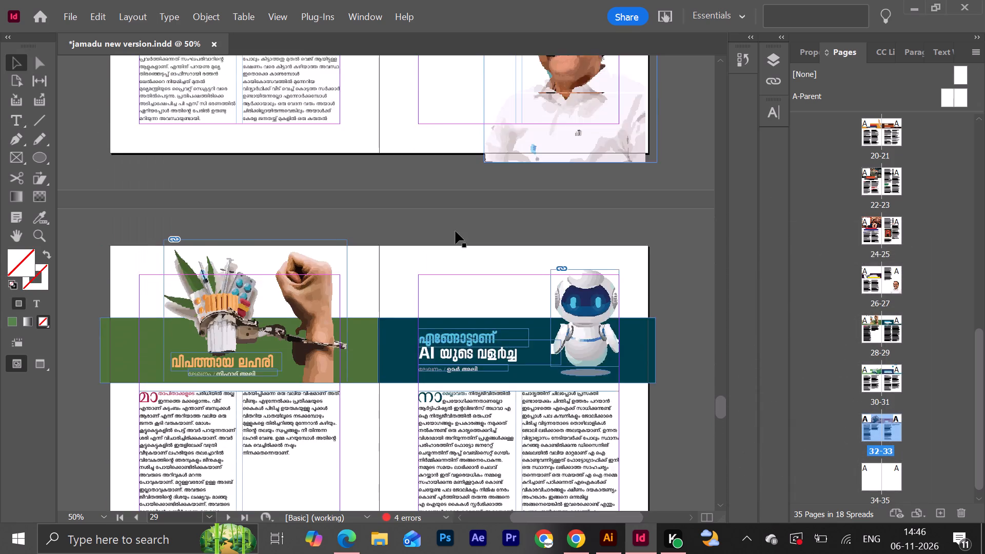
scroll(456, 231, "up", 17)
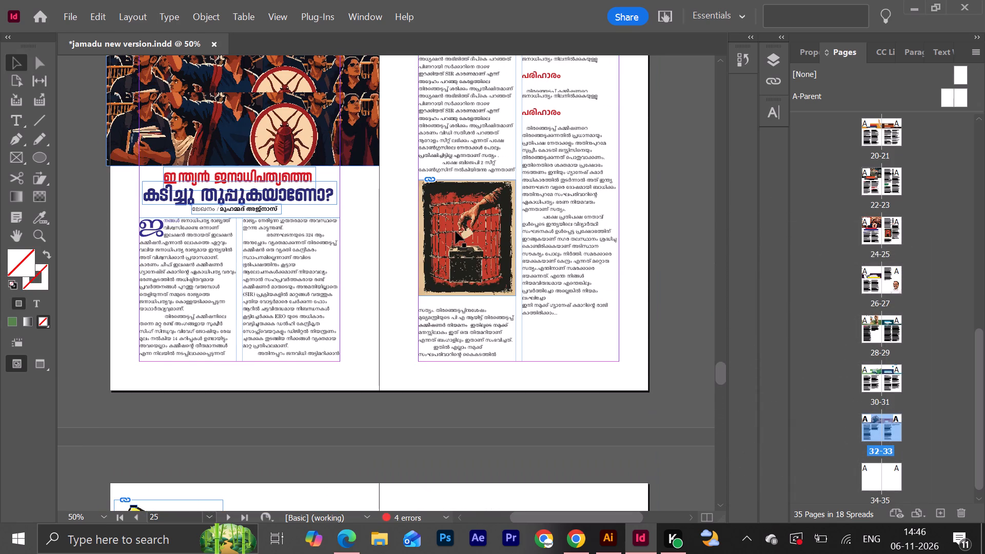
scroll(456, 231, "up", 3)
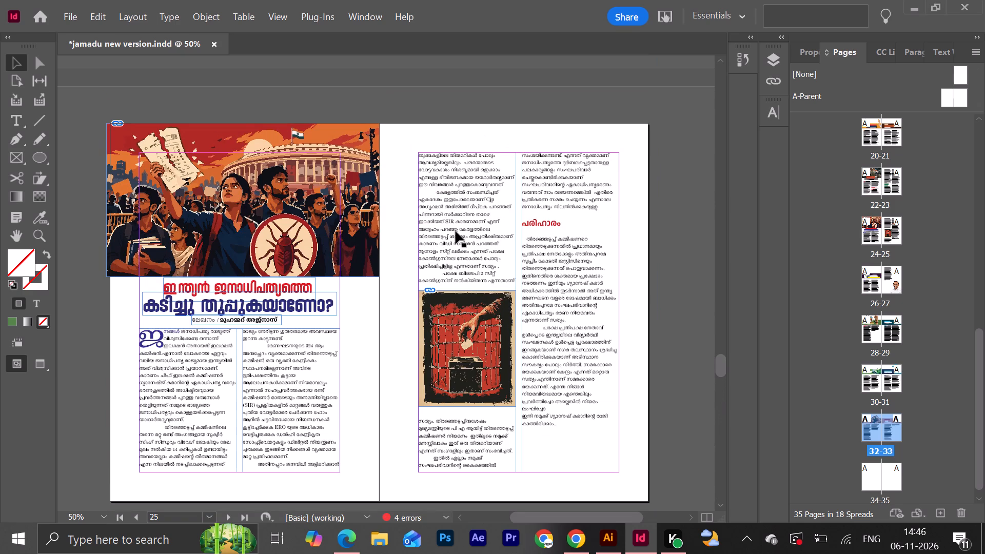
scroll(456, 231, "up", 8)
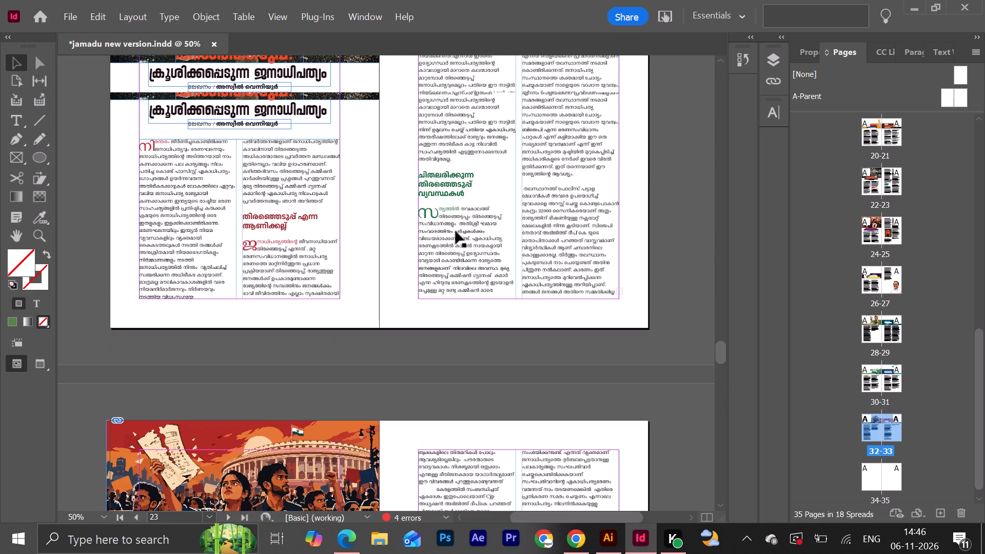
scroll(456, 231, "up", 8)
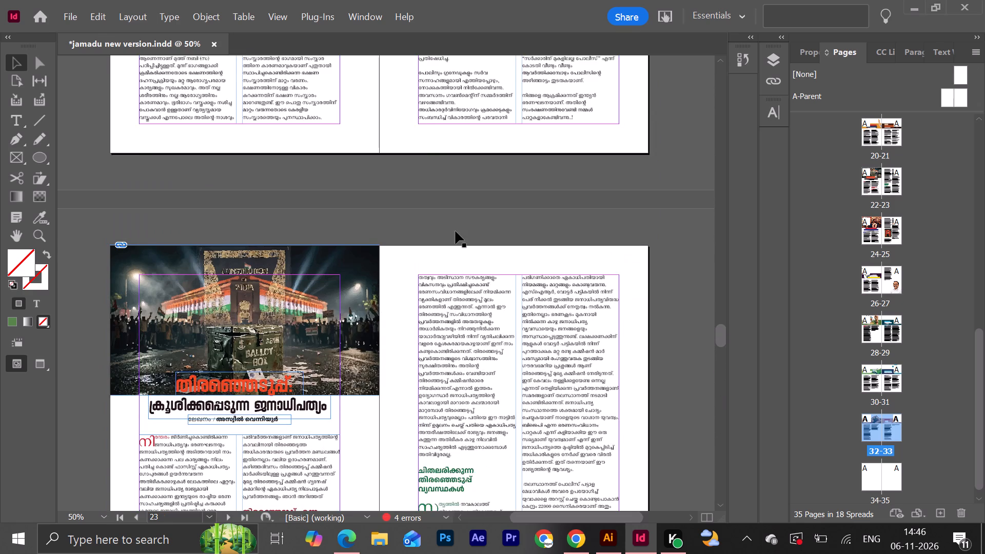
scroll(456, 231, "up", 6)
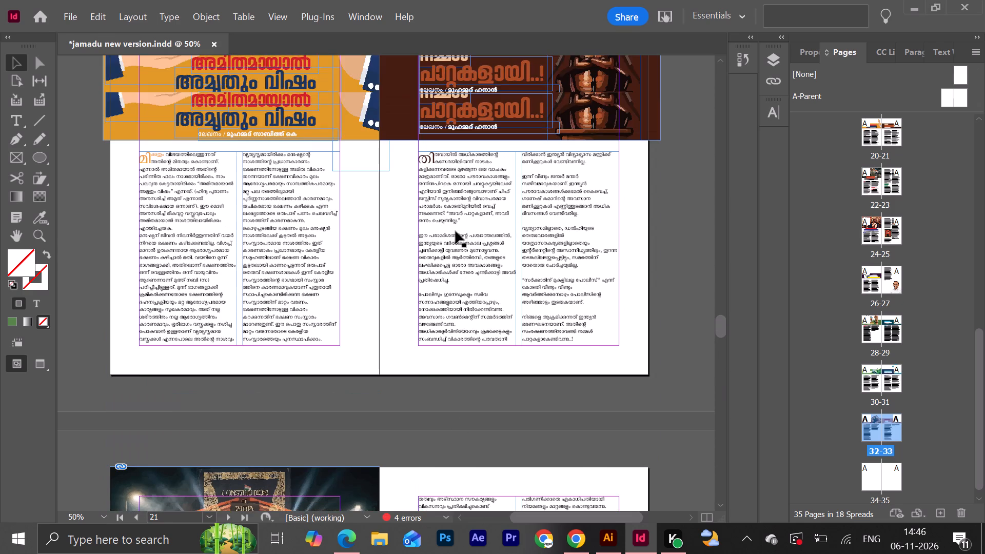
scroll(456, 231, "up", 14)
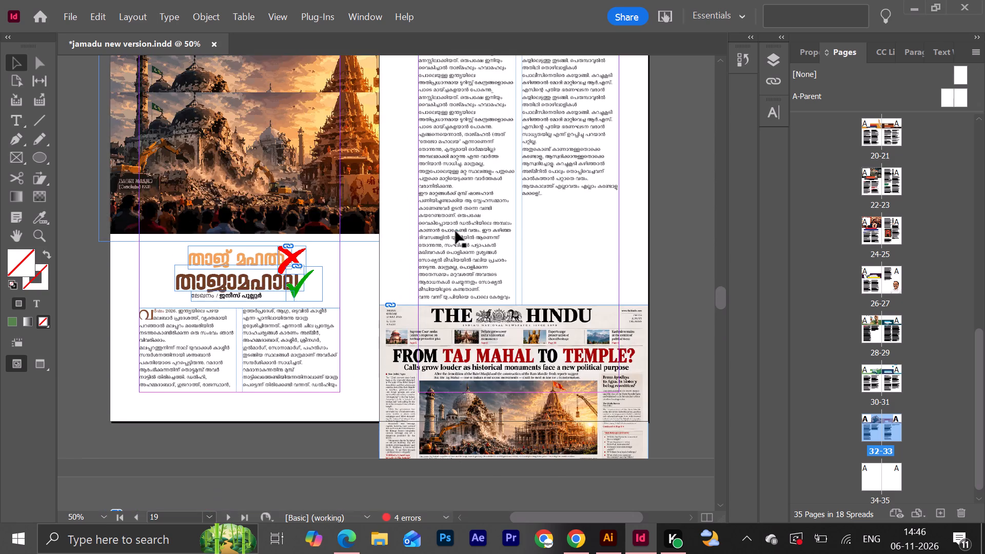
scroll(456, 231, "up", 15)
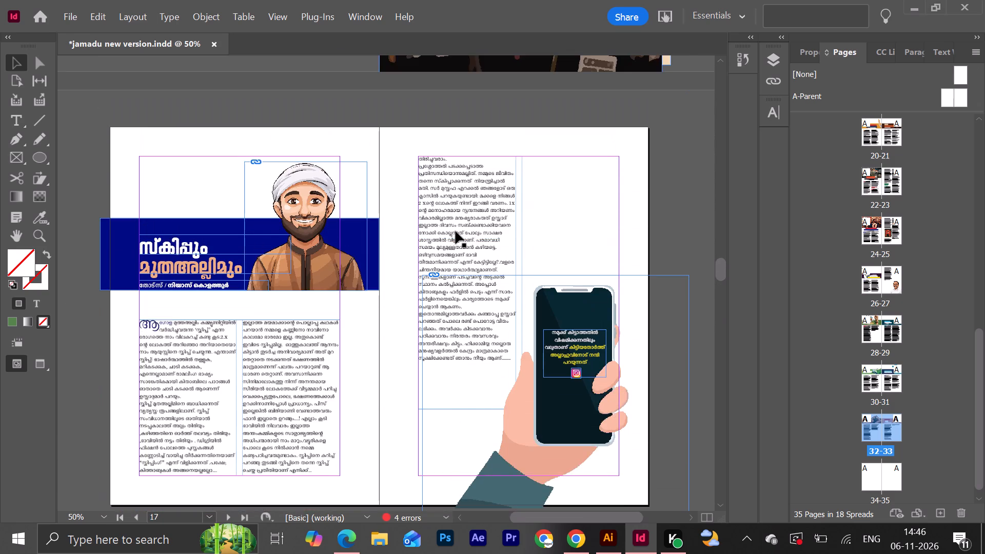
Look back from pages 16-17 to the pages 12-13 spread and preview that spread full-screen without guides.
scroll(456, 231, "up", 4)
scroll(456, 231, "down", 4)
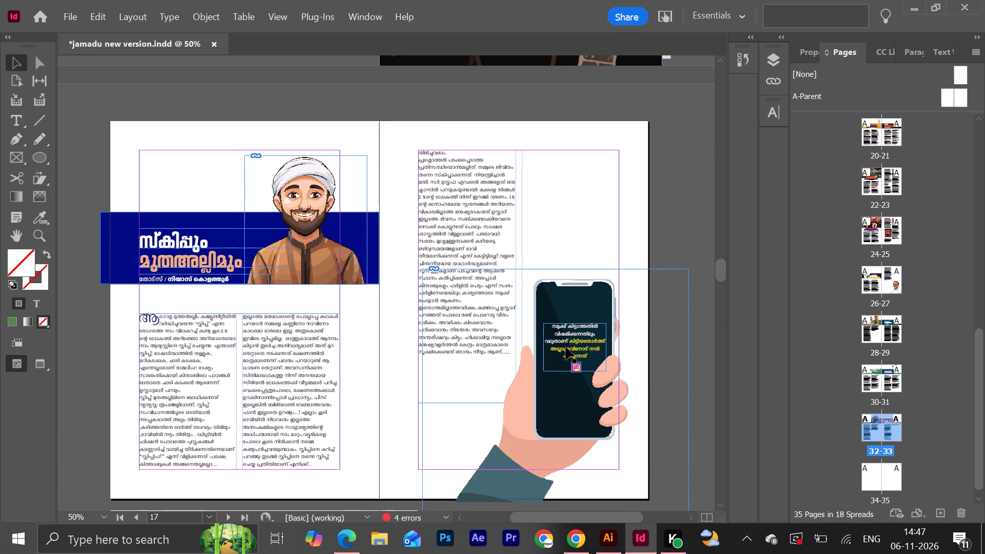
scroll(473, 295, "up", 2)
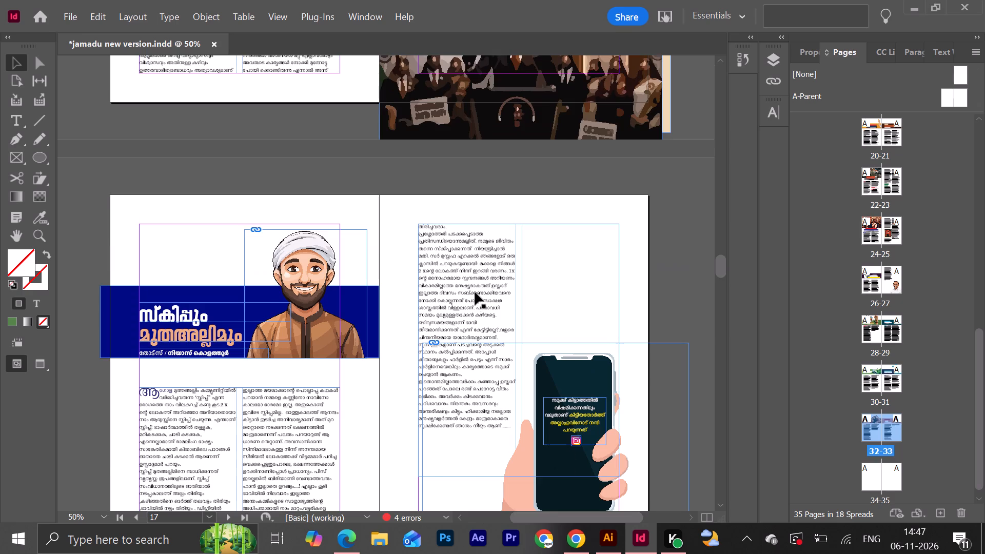
scroll(476, 292, "up", 15)
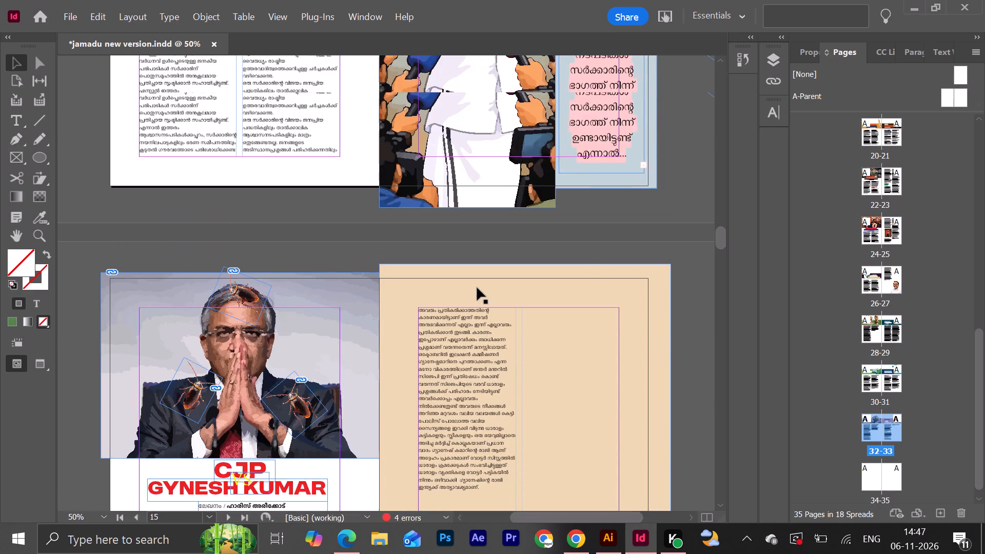
scroll(477, 288, "up", 9)
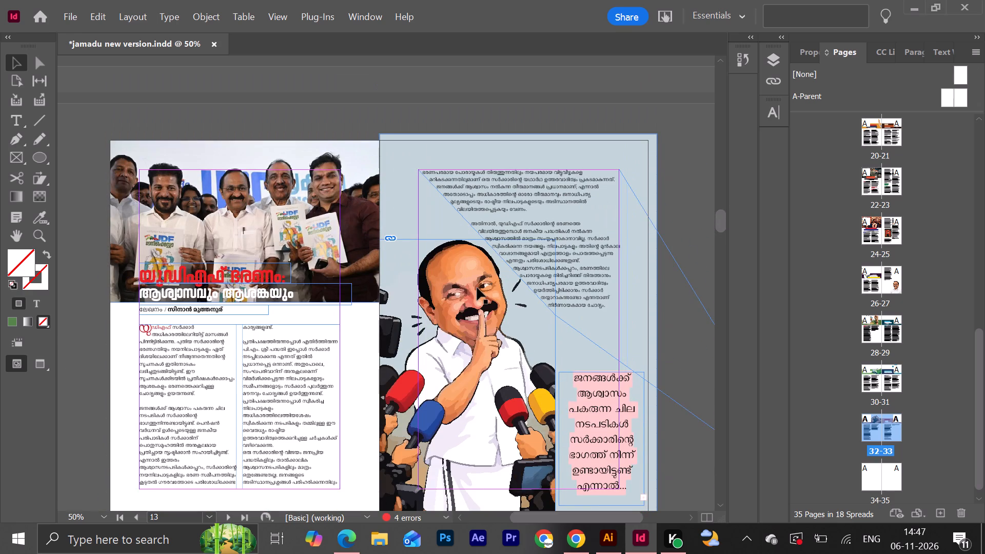
key("shift+w")
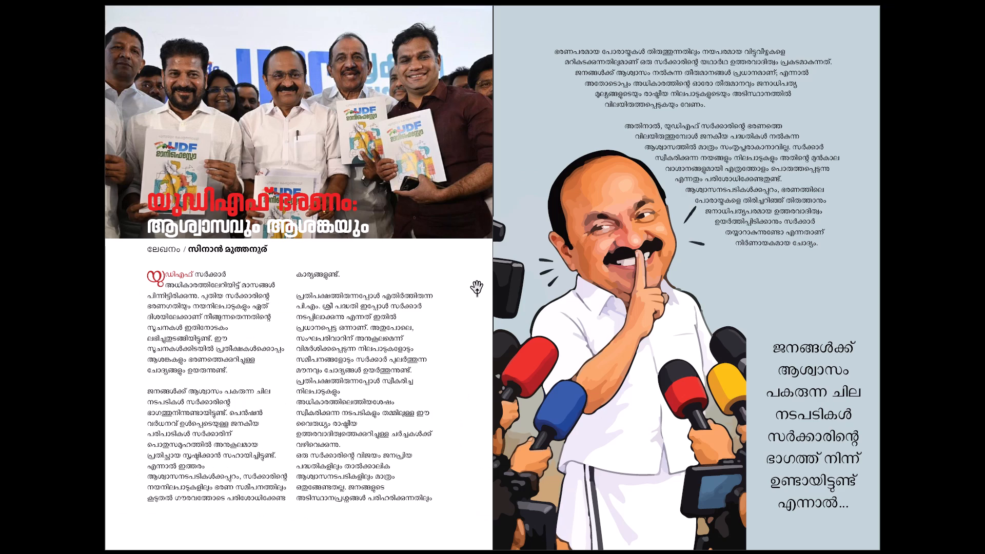
key("shift+w")
Examine the earlier article layouts from pages 12-13 back to the opener on page 1.
scroll(477, 288, "up", 3)
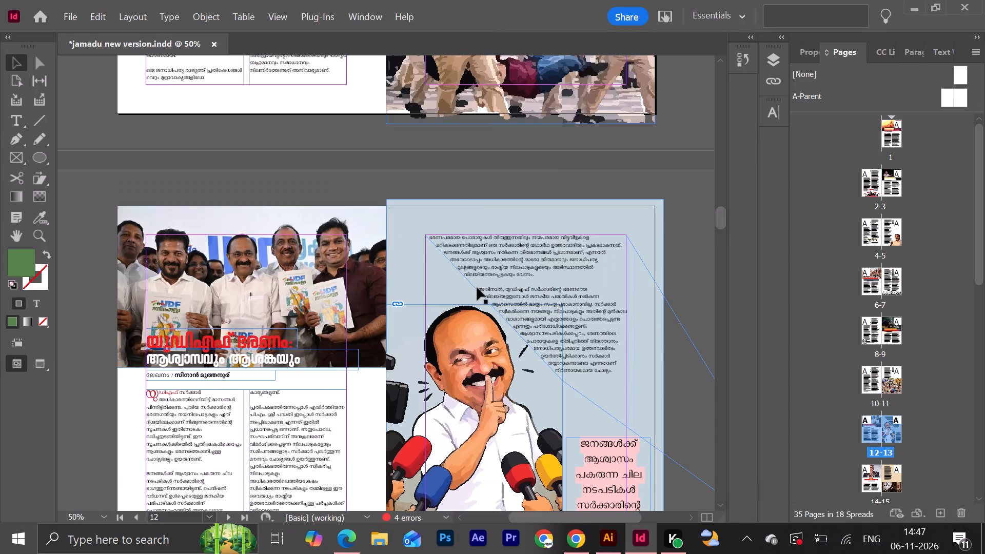
scroll(477, 288, "up", 17)
scroll(477, 288, "up", 5)
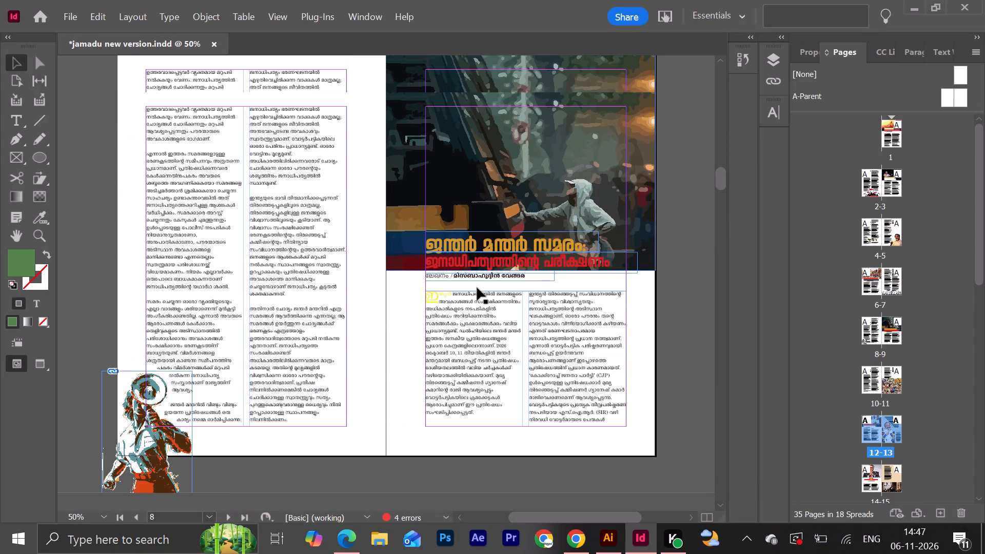
scroll(507, 252, "up", 19)
scroll(507, 252, "up", 14)
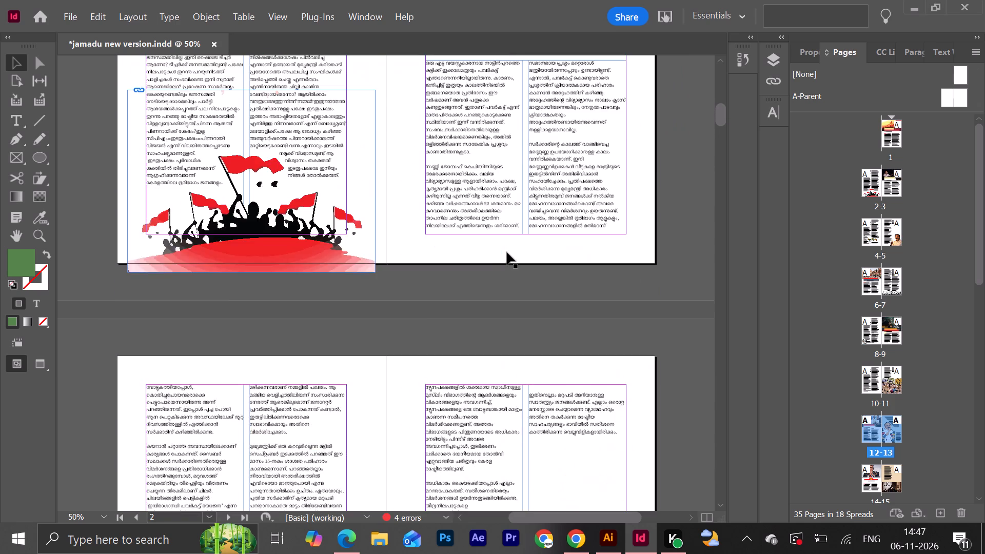
scroll(507, 252, "up", 19)
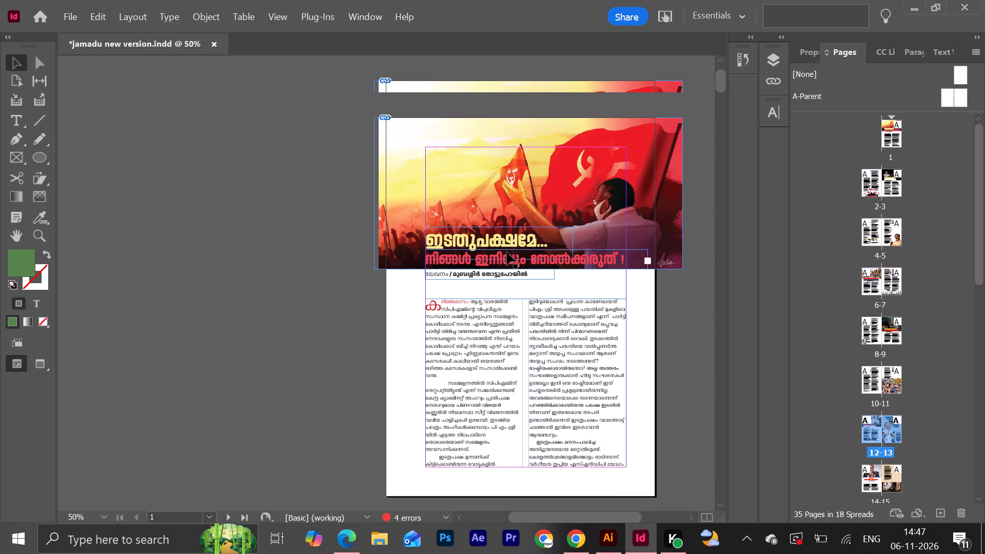
Return to the blank spread of pages 34-35.
left_click_drag(719, 82, 779, 445)
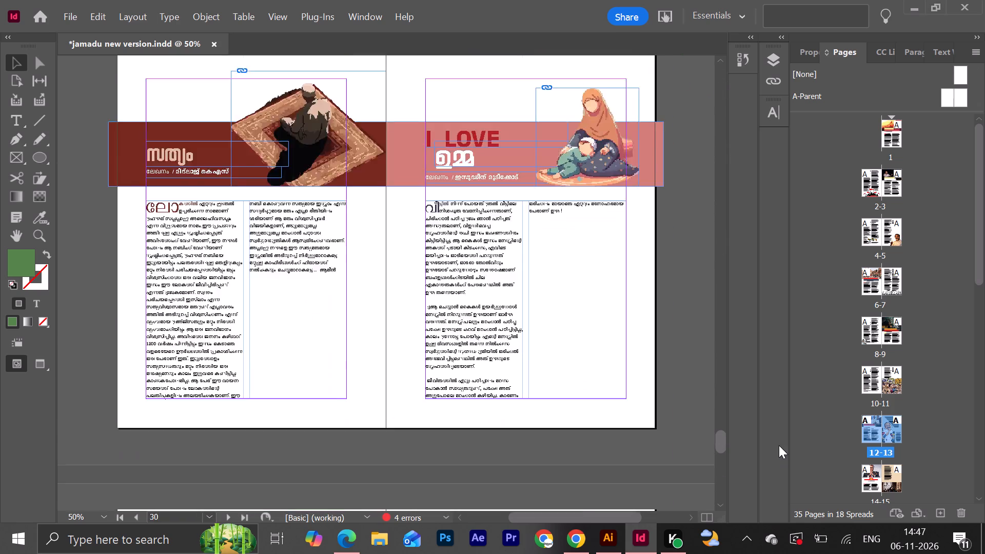
left_click_drag(779, 445, 788, 517)
scroll(539, 367, "up", 1)
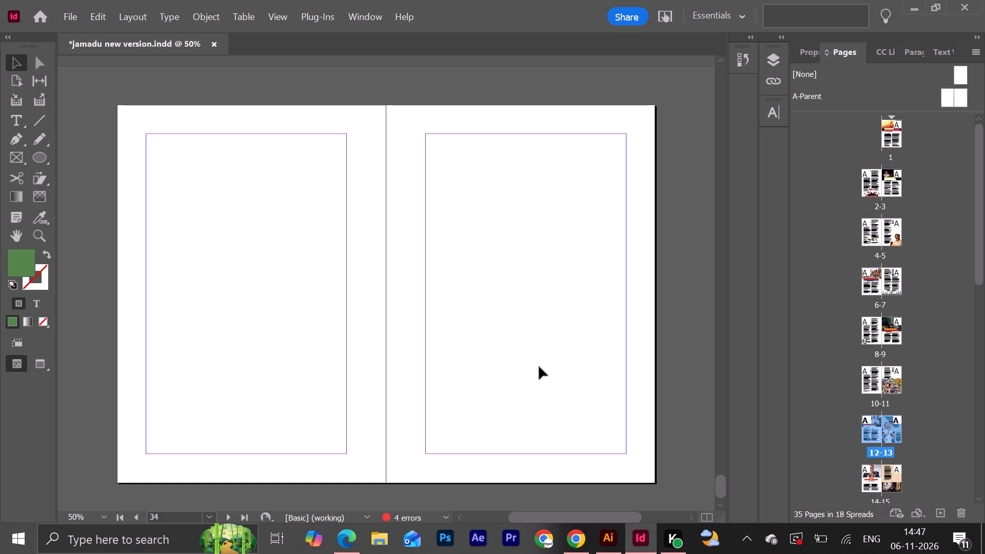
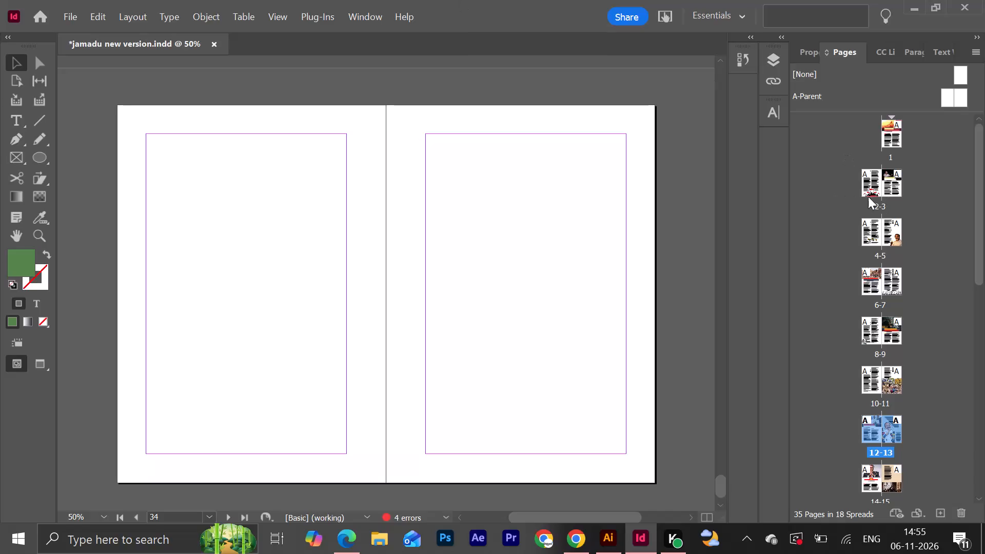
Examine the two finished article layouts on pages 32-33, just before the blank spread.
scroll(826, 193, "up", 5)
scroll(509, 217, "up", 3)
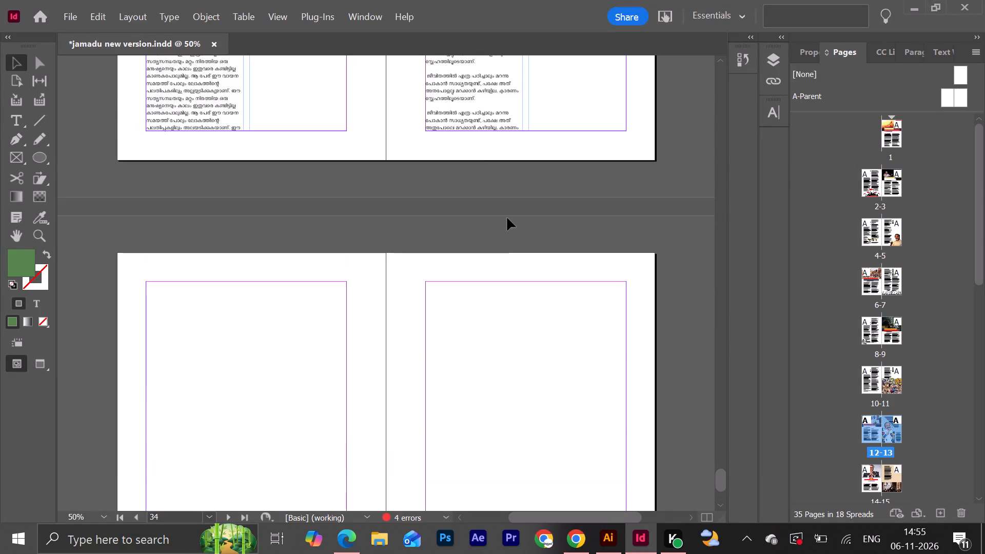
scroll(507, 218, "up", 9)
scroll(572, 298, "up", 1)
scroll(572, 296, "down", 1)
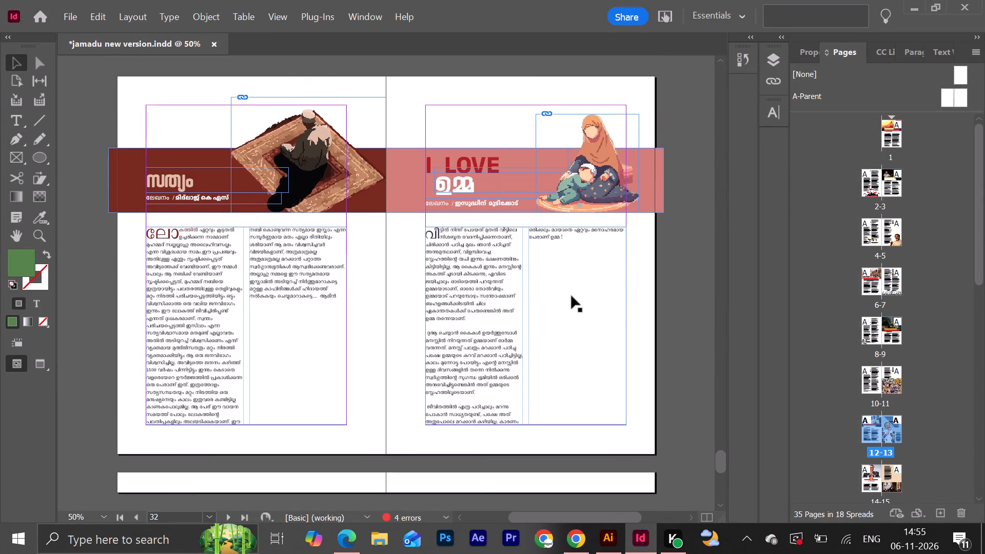
scroll(572, 296, "down", 1)
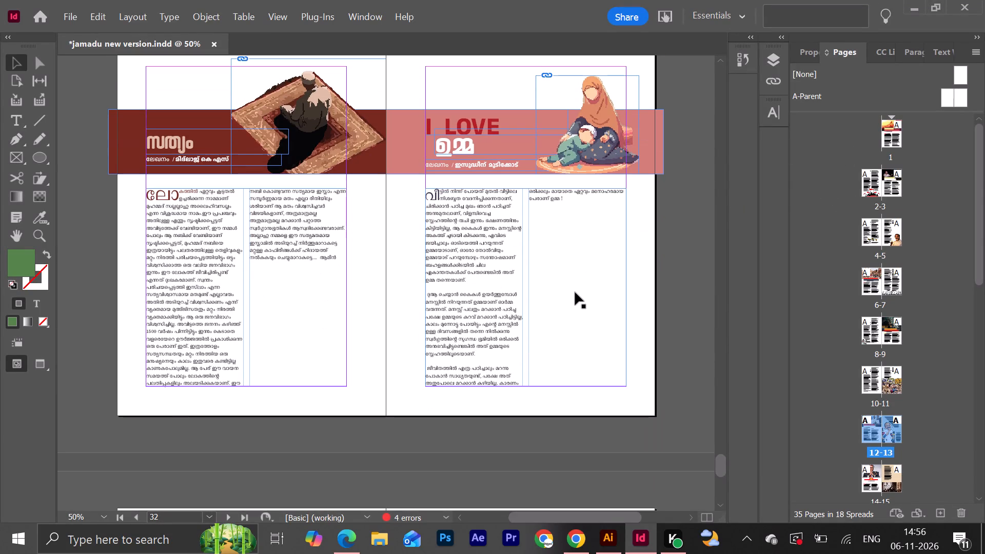
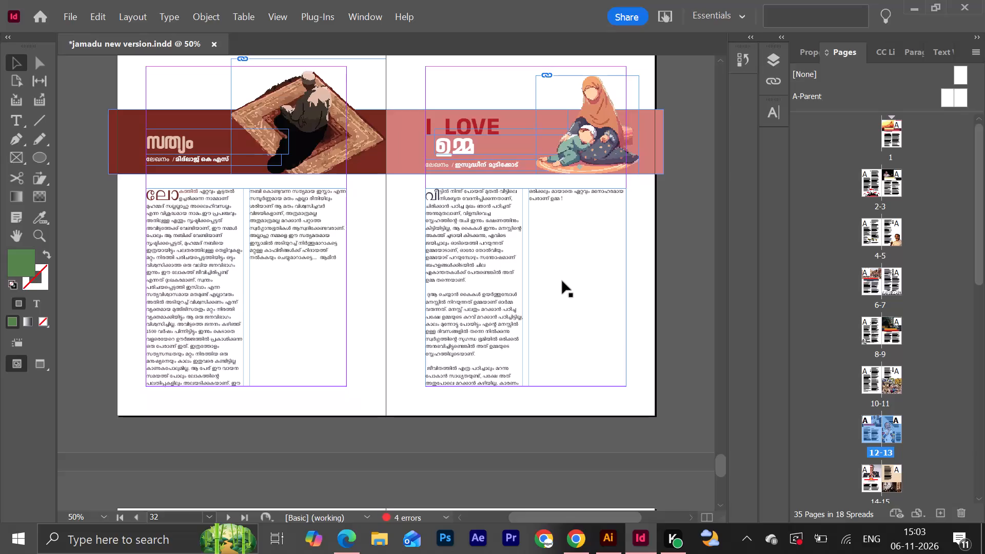
Save the magazine document with the finished article spreads.
key("ctrl+s")
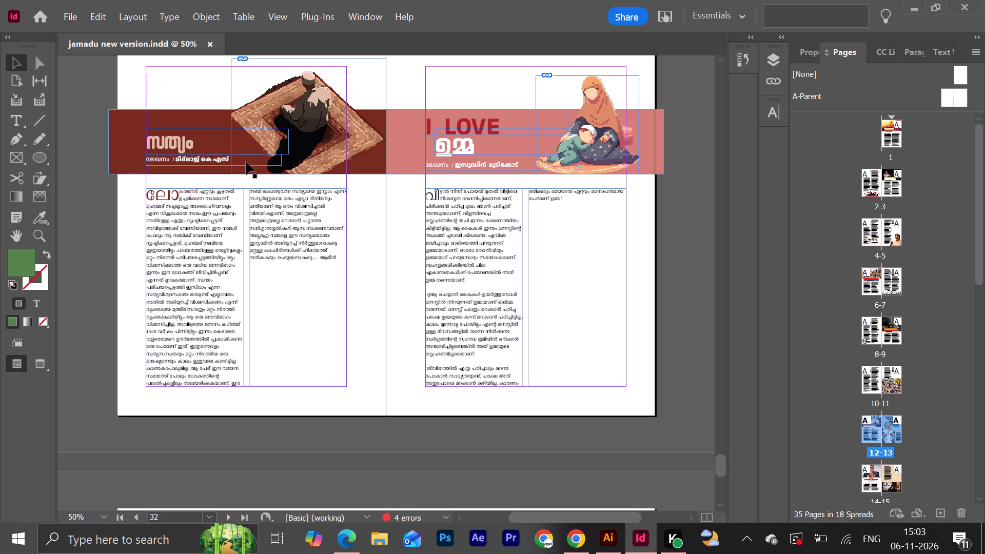
key("ctrl+s")
Switch to Illustrator's 22.ai document with the mother-and-child illustration and clear the path selection.
left_click(606, 536)
left_click(277, 301)
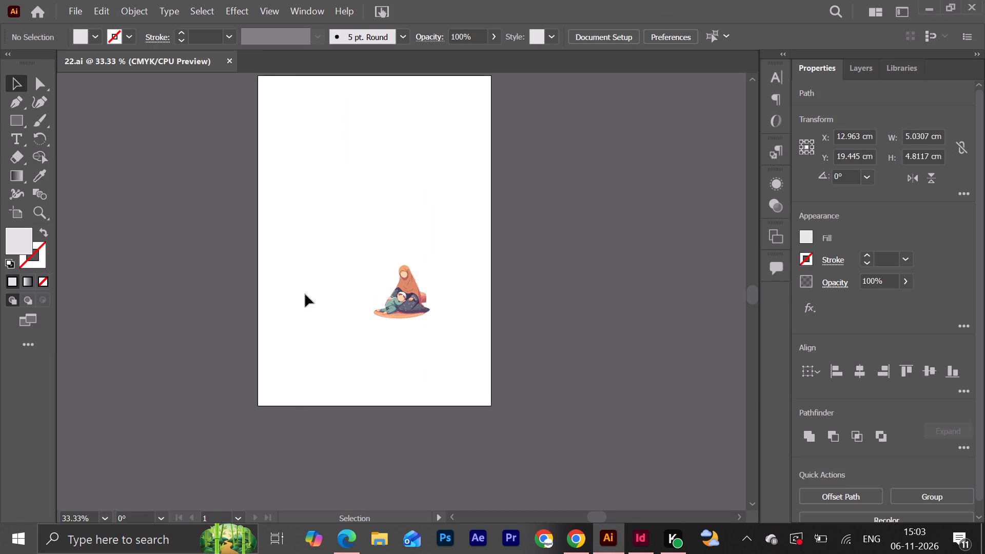